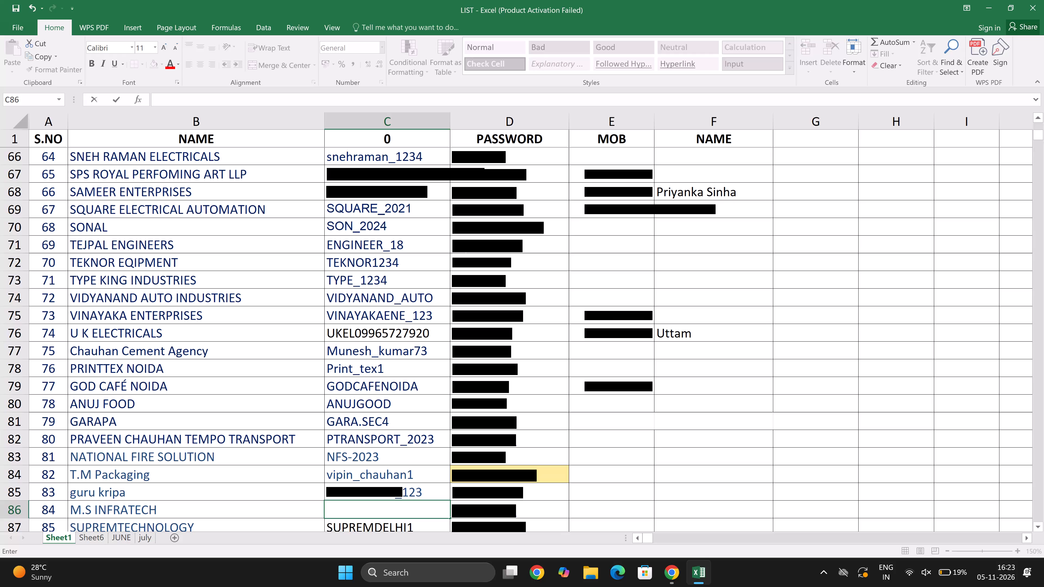
Discard the unfinished edit in cell C86 of the M.S INFRATECH row and select cell F79.
key("Escape")
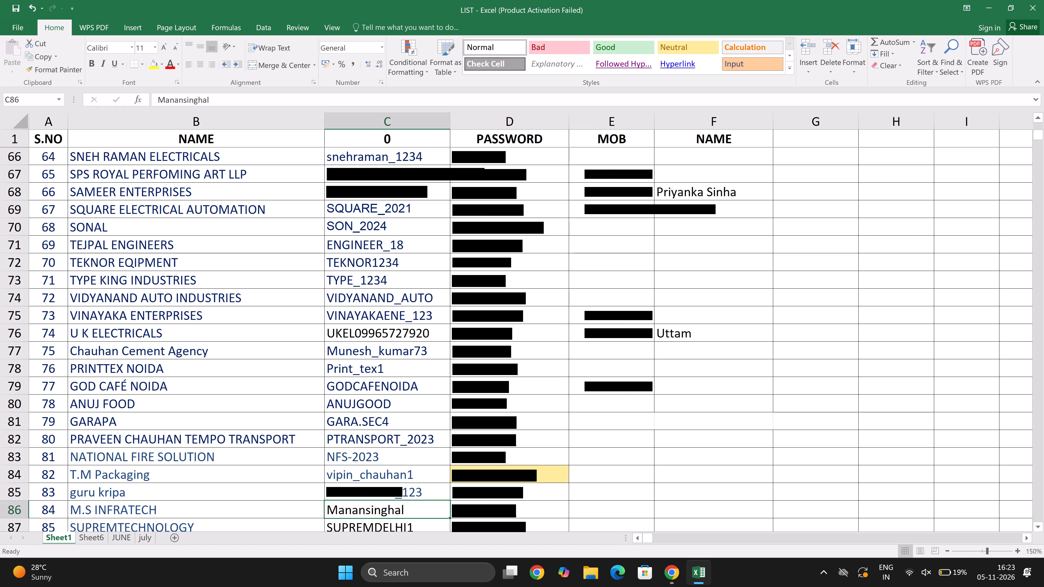
left_click(716, 387)
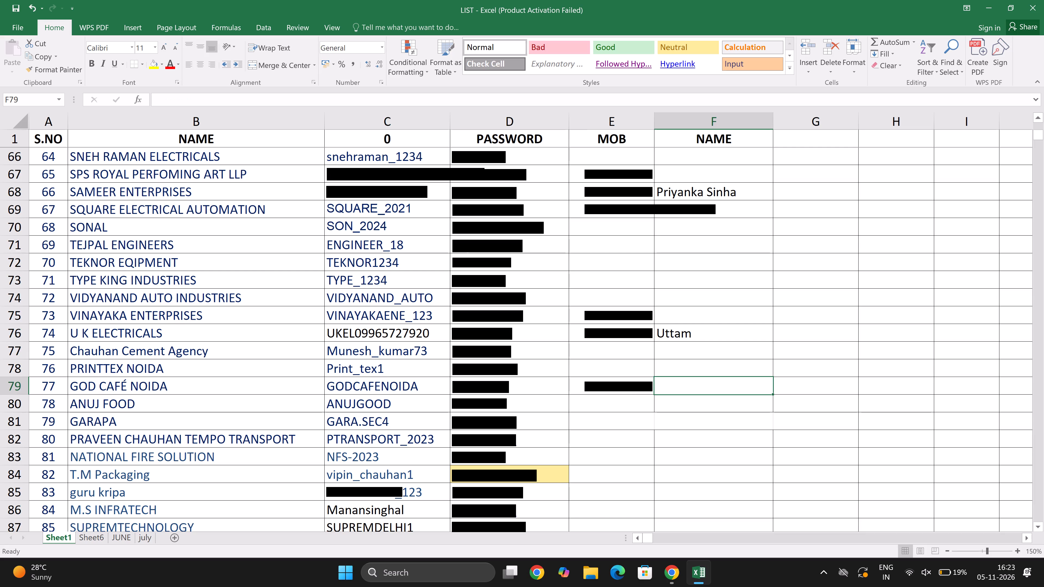
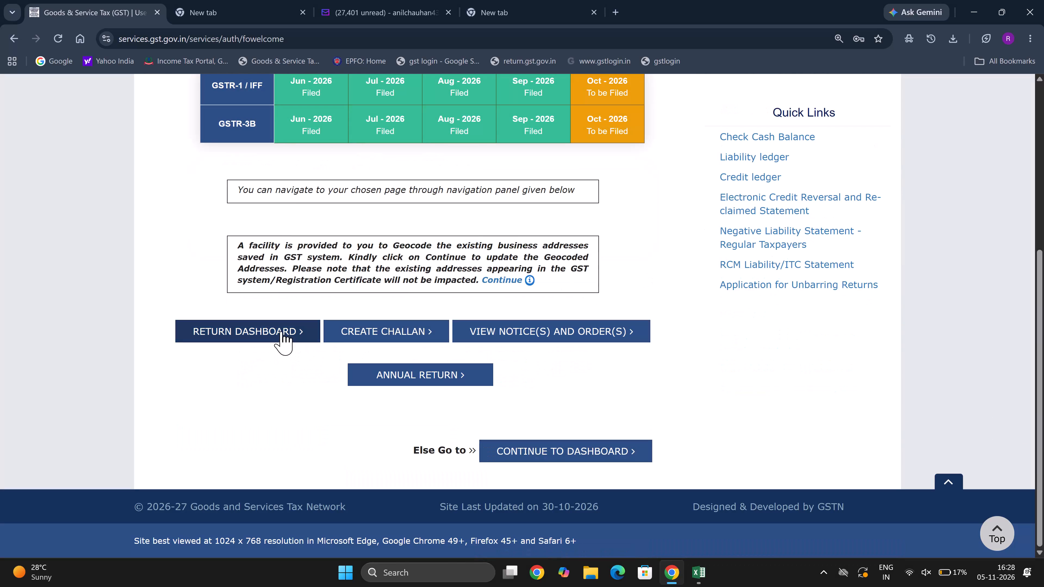
Open the GST return dashboard and search for returns of financial year 2026-27, Quarter 3 (Oct - Dec), period October.
left_click(281, 331)
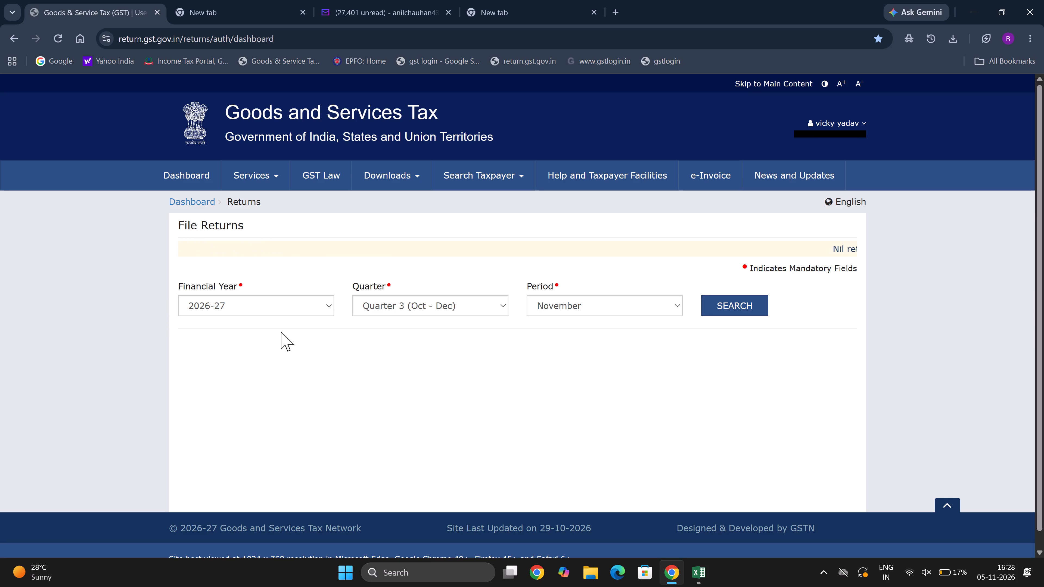
left_click(274, 311)
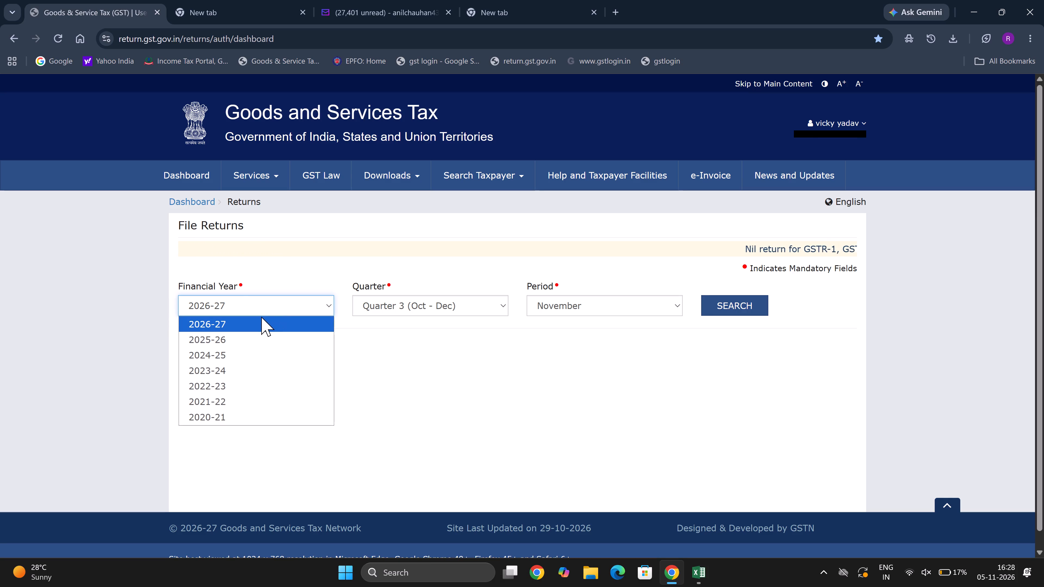
left_click(261, 317)
left_click(614, 307)
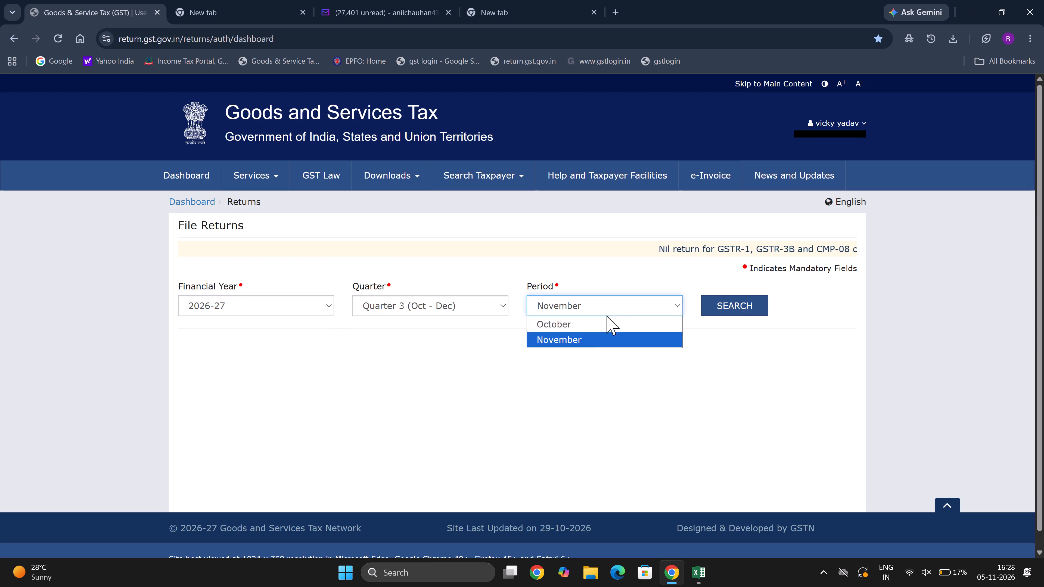
left_click(594, 330)
left_click(736, 306)
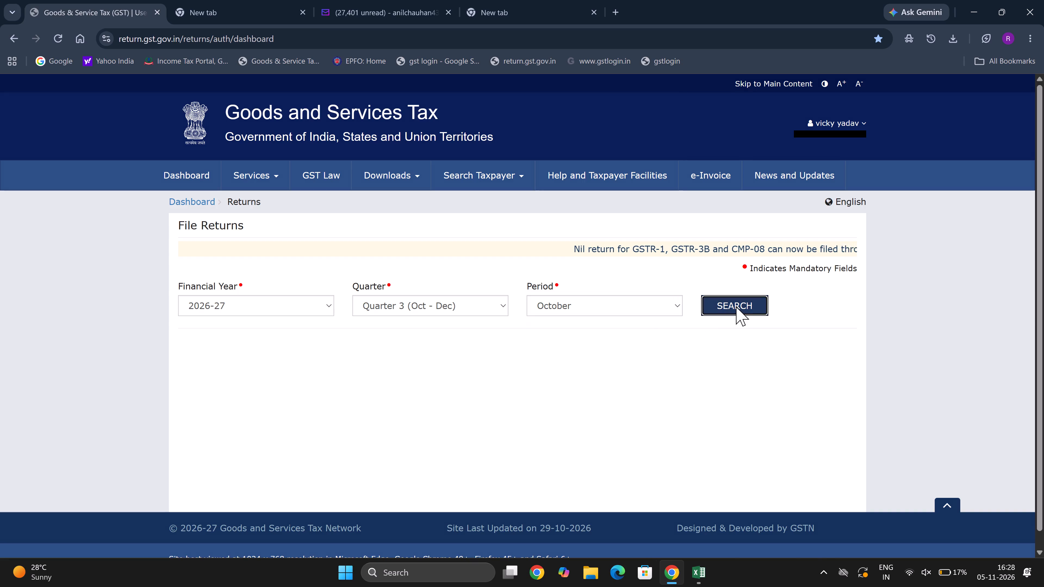
Open the October GSTR-1 return of outward supplies for online preparation.
scroll(736, 306, "down", 4)
left_click(322, 308)
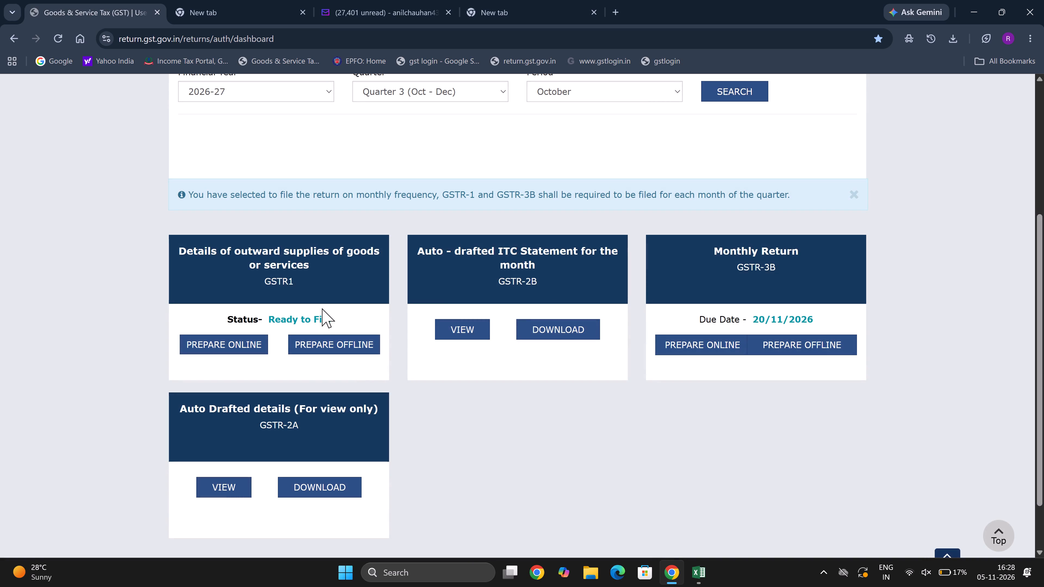
left_click(322, 293)
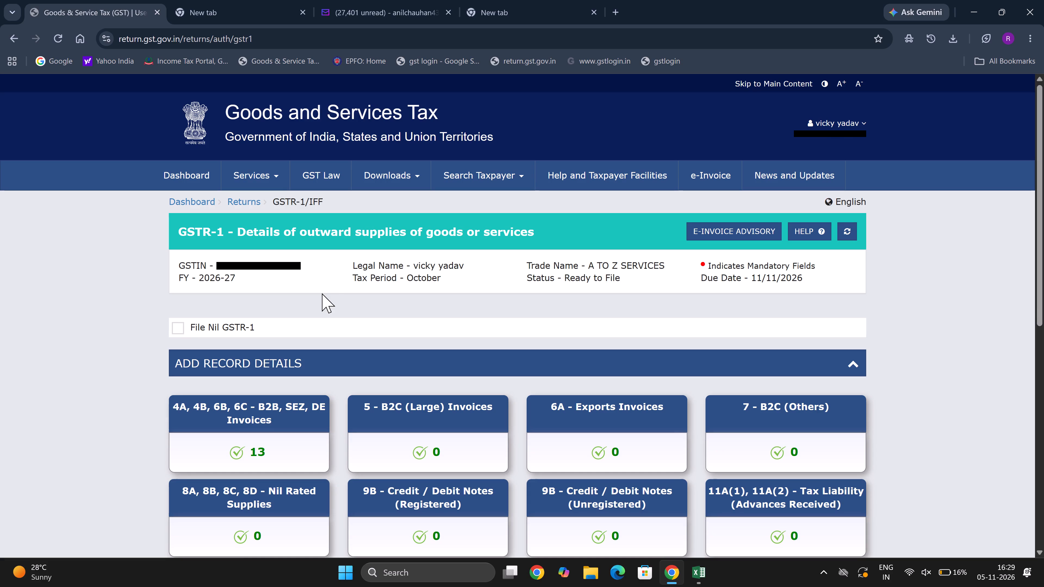
Look over the GSTR-1 record sections and open the 4A, 4B, 6B, 6C - B2B, SEZ, DE Invoices section.
scroll(282, 420, "down", 3)
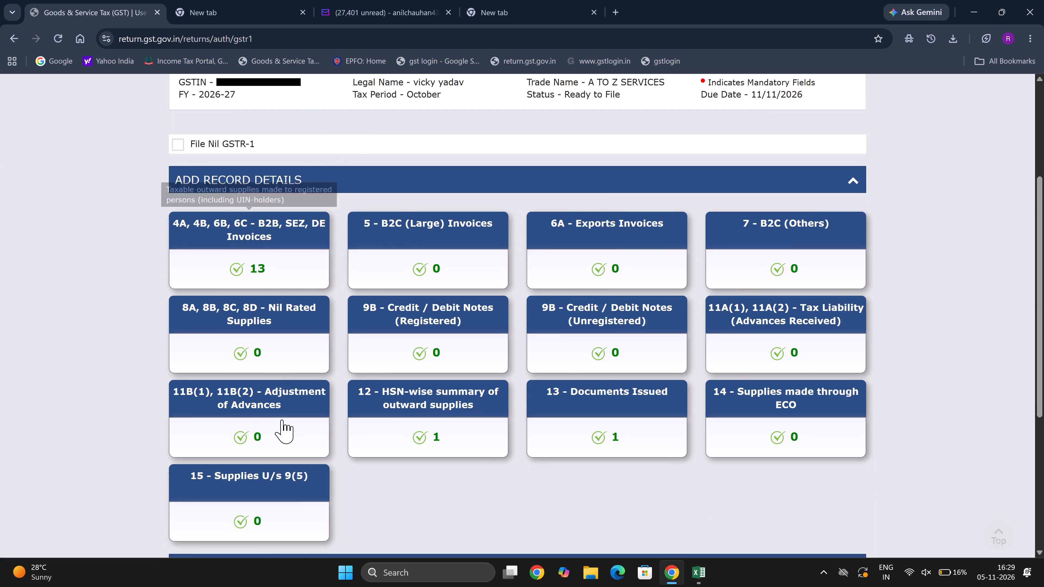
scroll(282, 420, "down", 4)
left_click(282, 420)
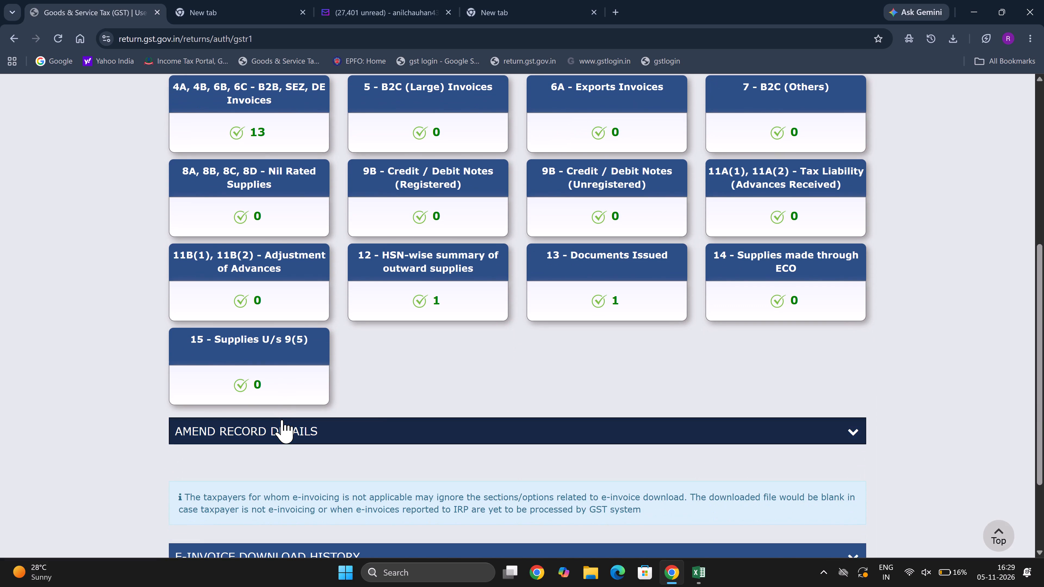
scroll(282, 420, "up", 2)
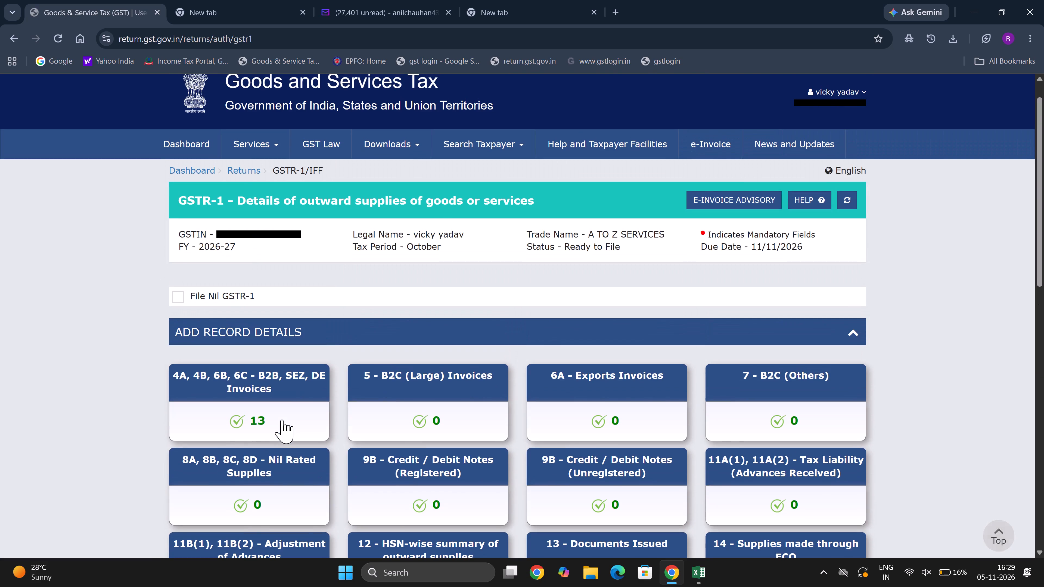
left_click(281, 381)
Start adding a new invoice record in the B2B, SEZ, DE Invoices section.
scroll(281, 381, "down", 1)
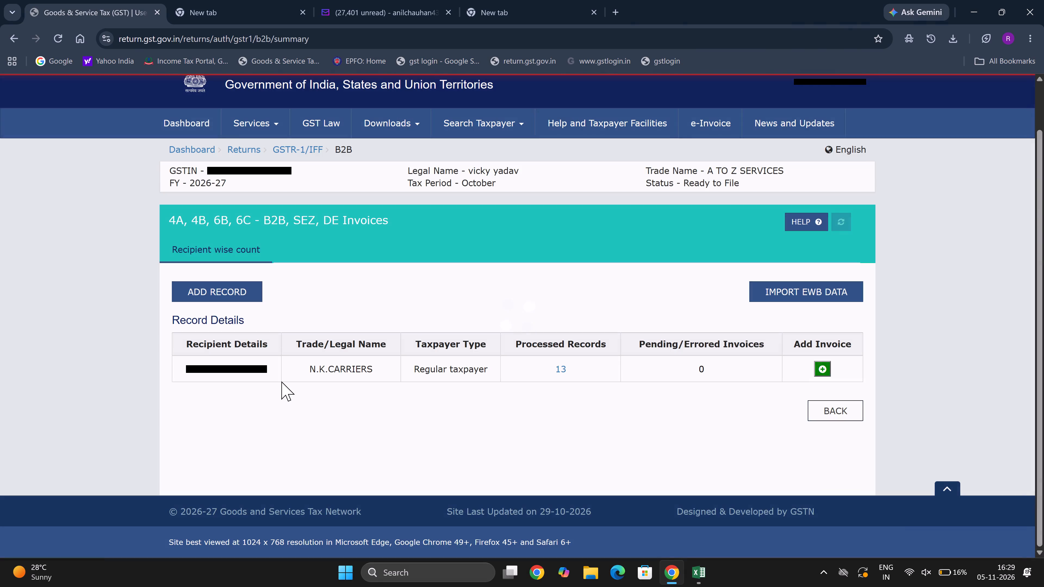
left_click(239, 292)
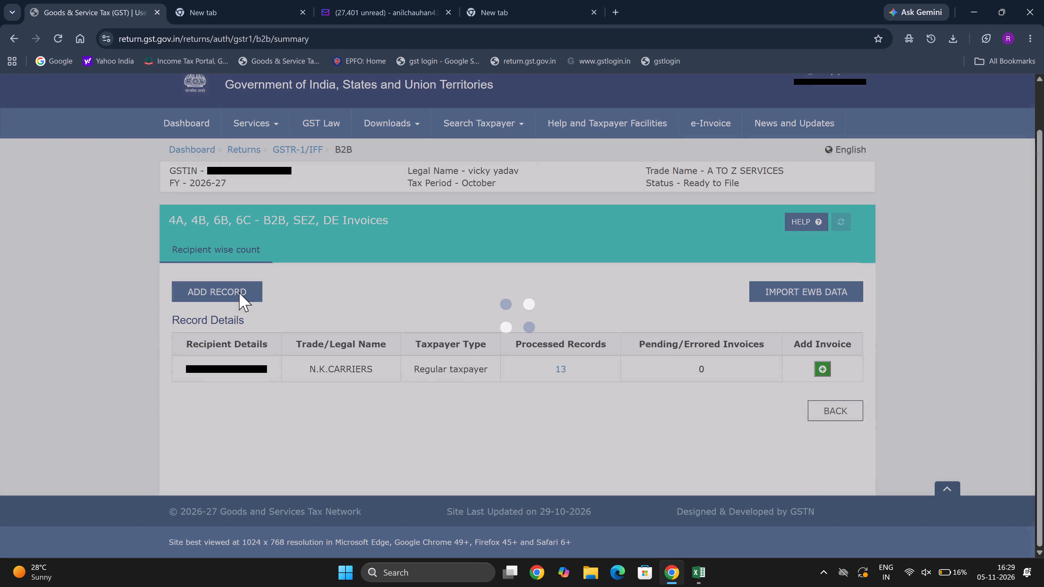
left_click(239, 292)
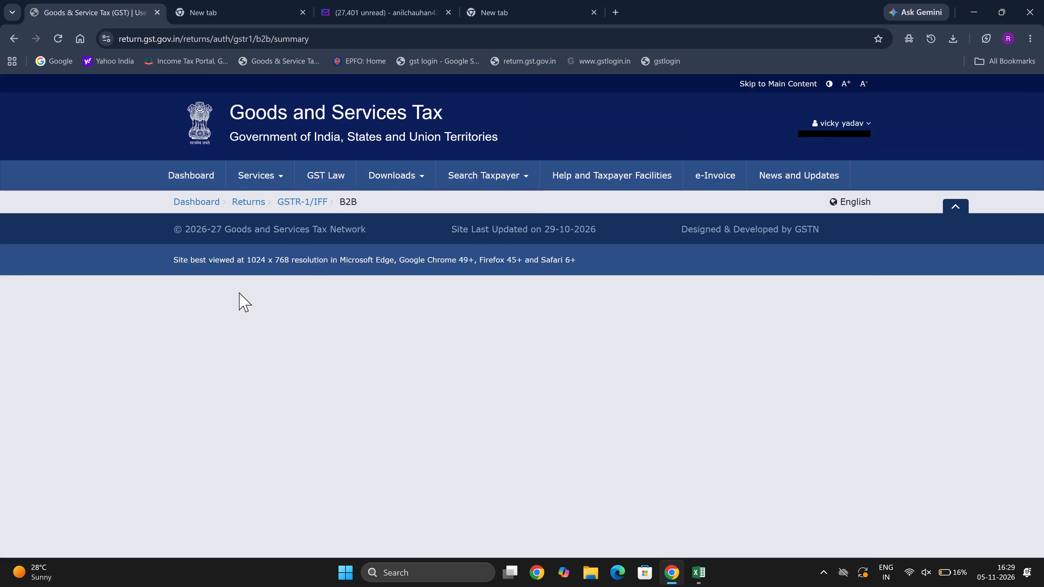
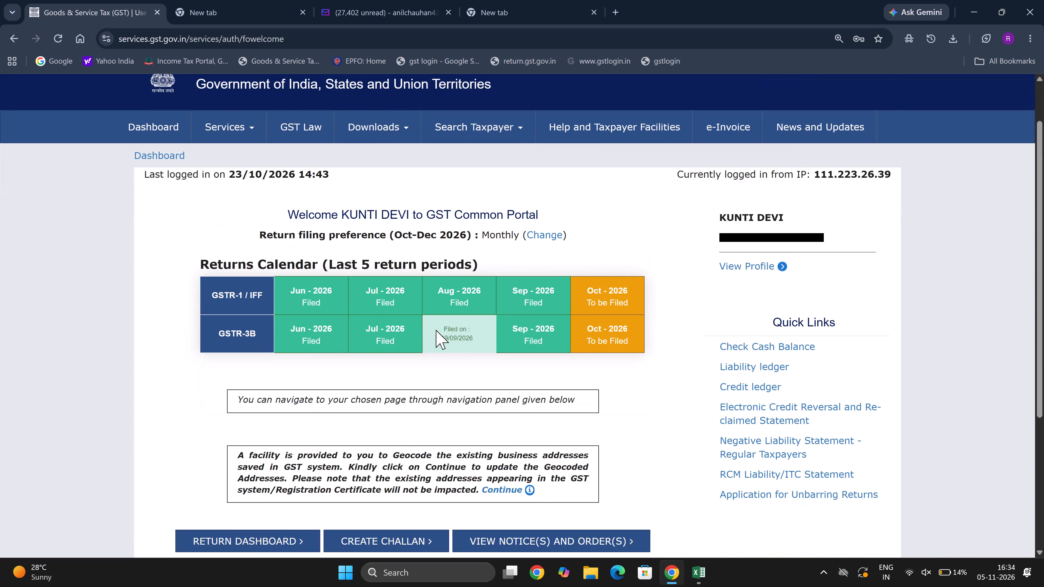
Find the returns for October, Quarter 3 of 2026-27, and open the GSTR-1 for preparation.
scroll(436, 330, "down", 2)
left_click(243, 411)
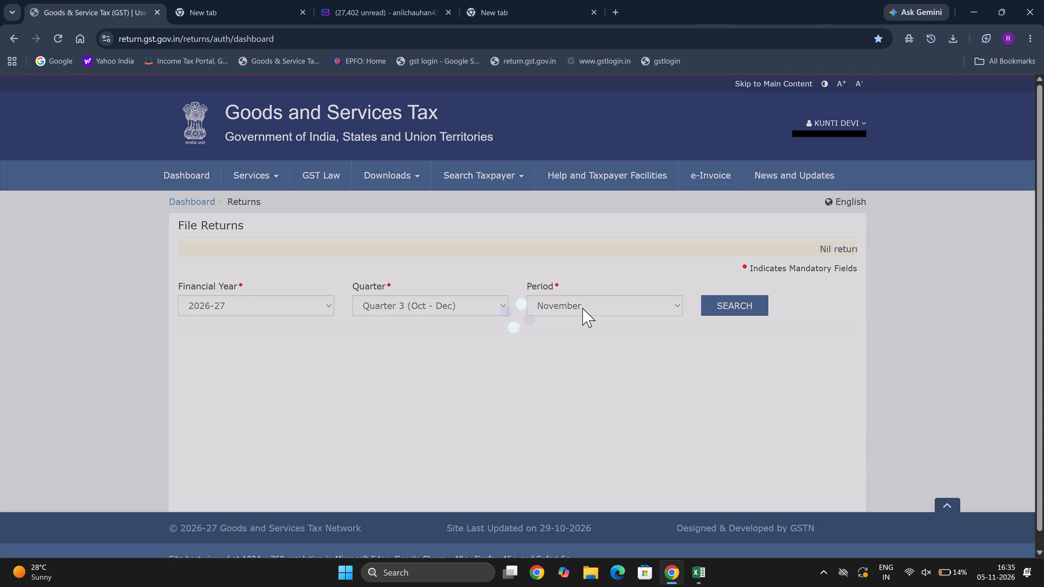
left_click(560, 311)
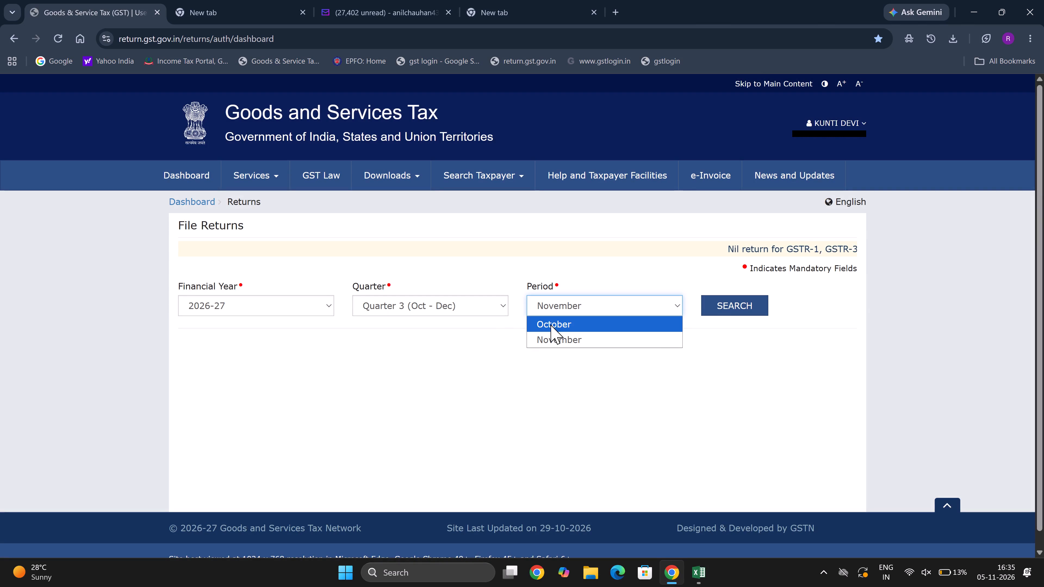
left_click(551, 324)
left_click(728, 305)
scroll(728, 305, "down", 2)
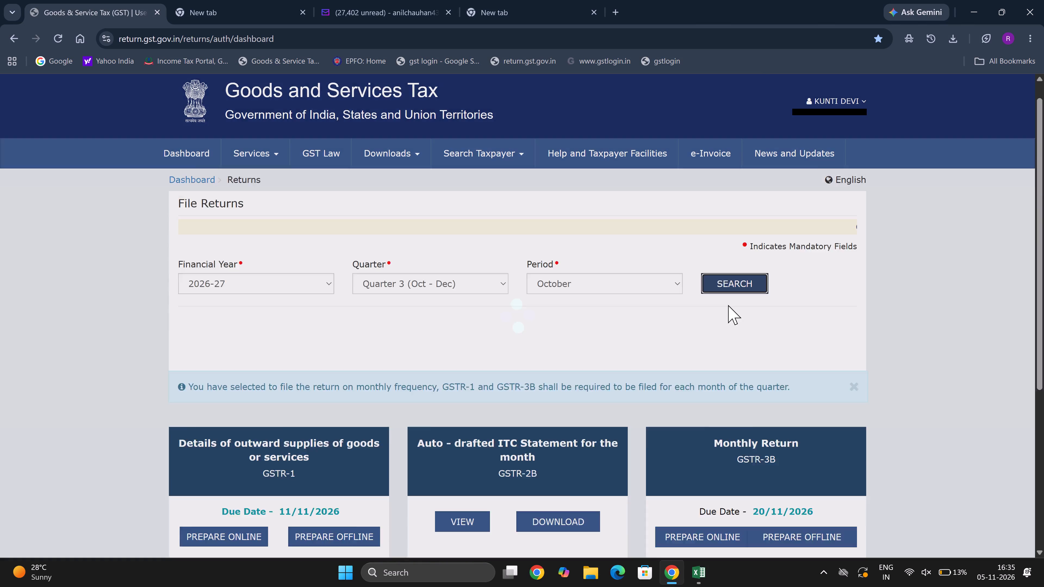
scroll(728, 305, "down", 3)
left_click(319, 302)
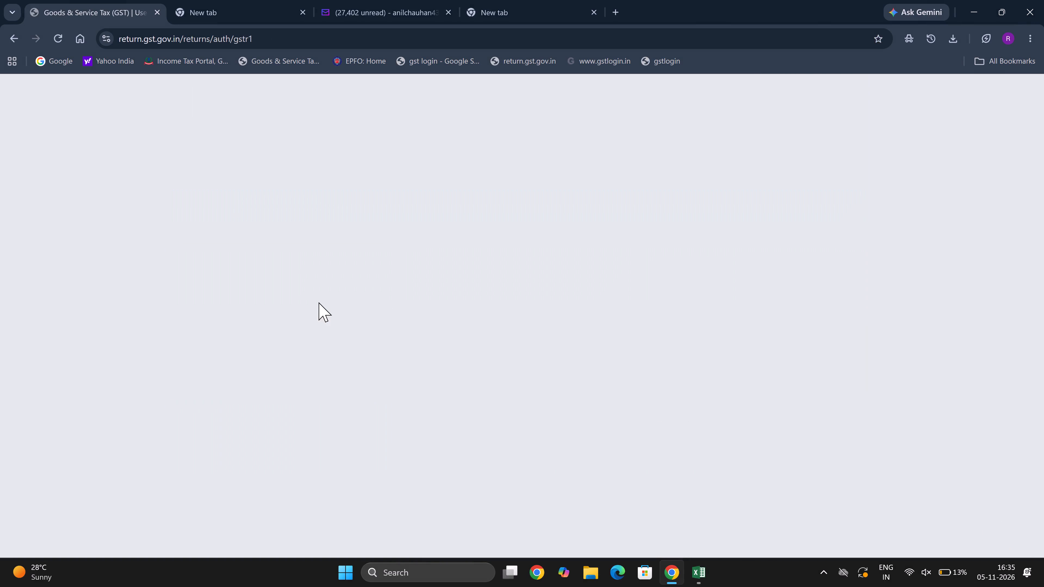
Review the GSTR-1 record sections and the processed B2B invoices for N.K.CARRIERS, and return to the GSTR-1 overview.
scroll(319, 302, "down", 4)
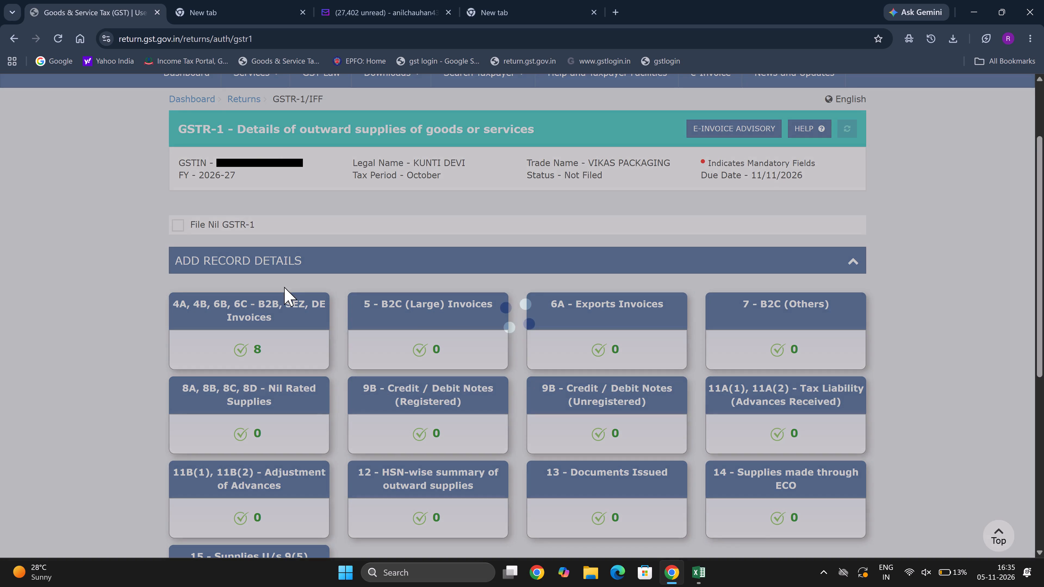
scroll(408, 320, "down", 7)
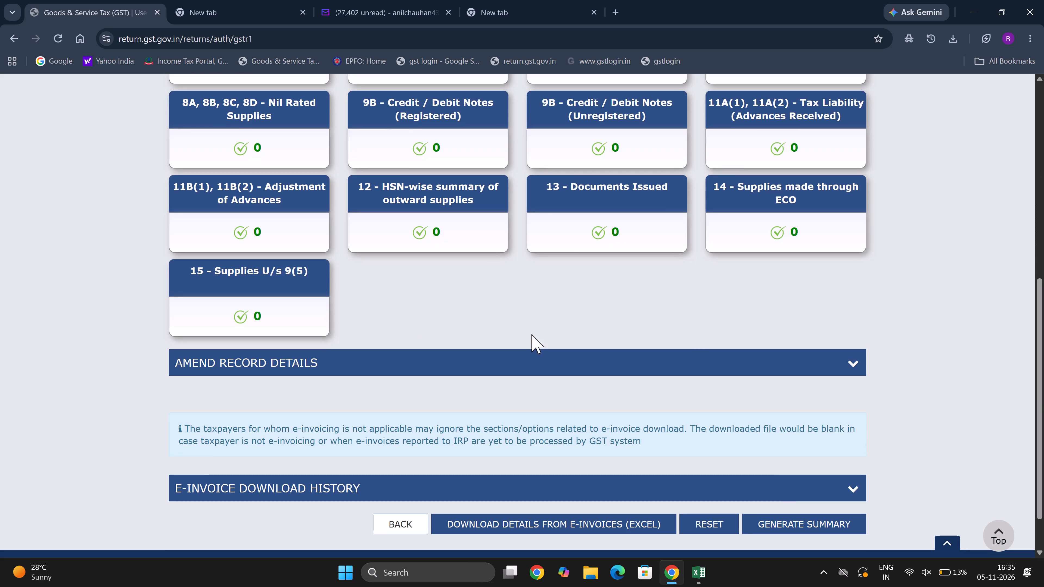
scroll(297, 212, "up", 1)
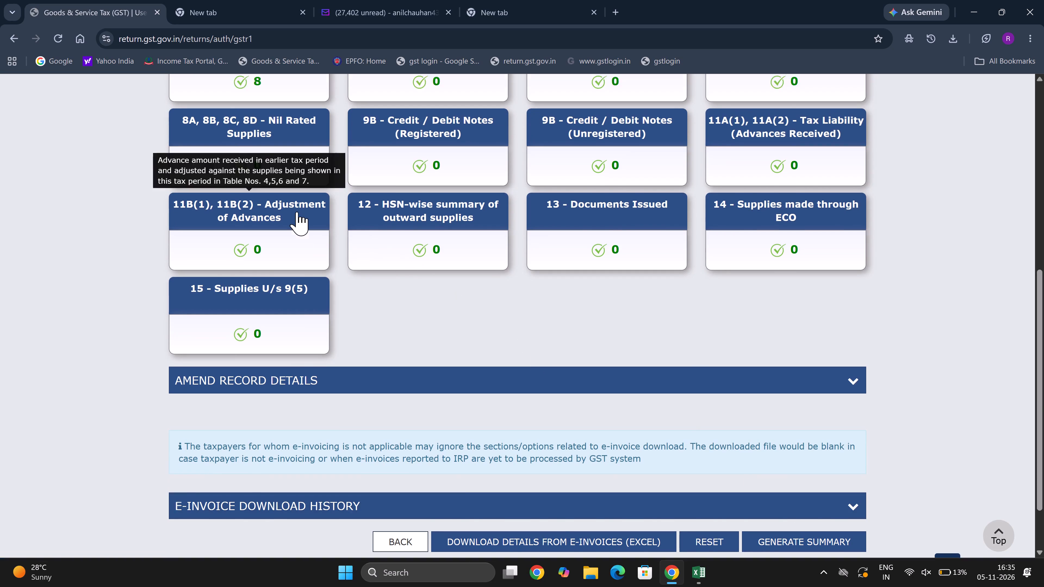
scroll(297, 212, "up", 1)
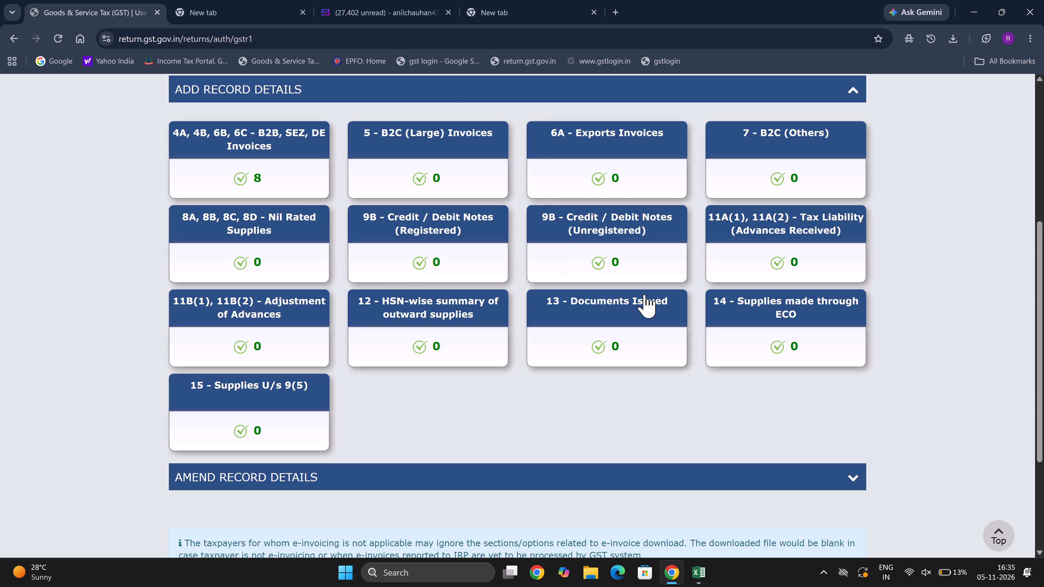
left_click(231, 138)
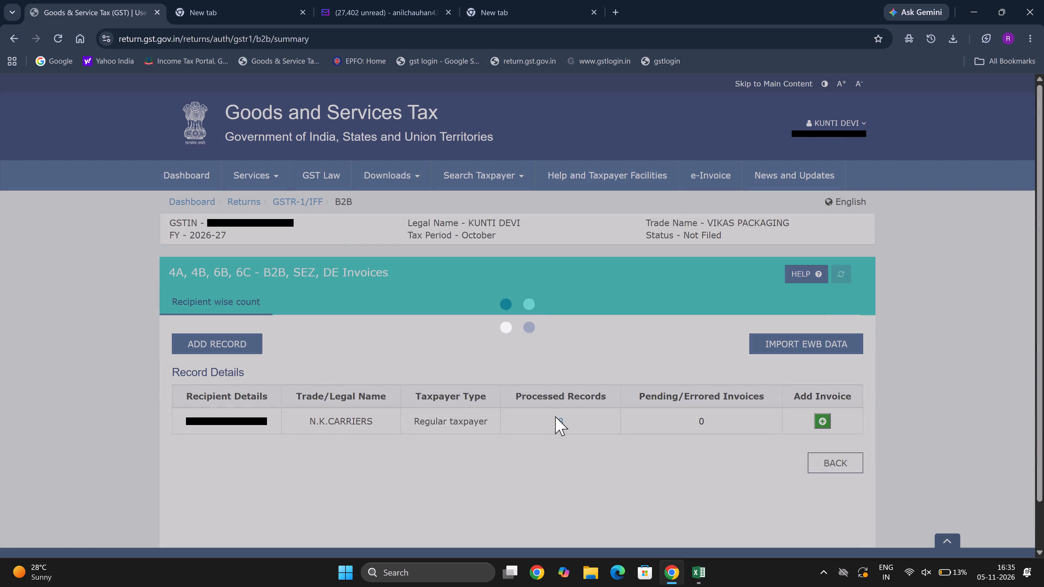
left_click(559, 422)
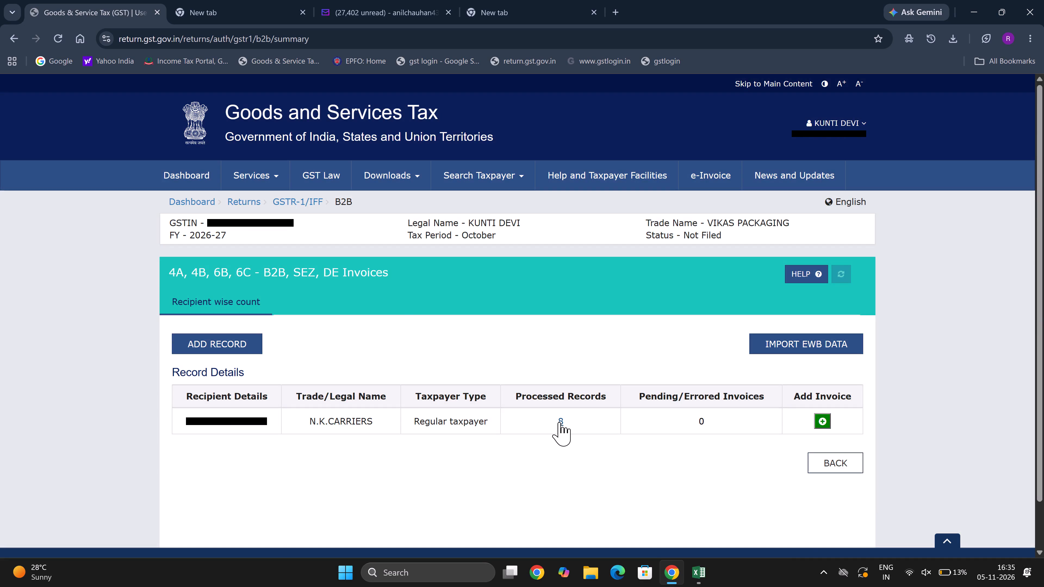
scroll(629, 443, "down", 5)
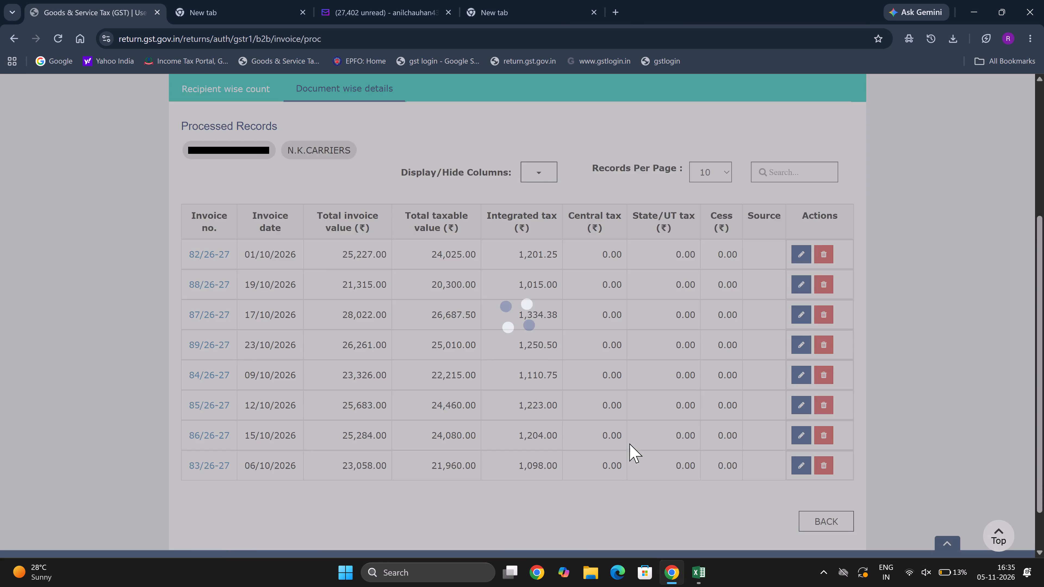
scroll(629, 443, "down", 2)
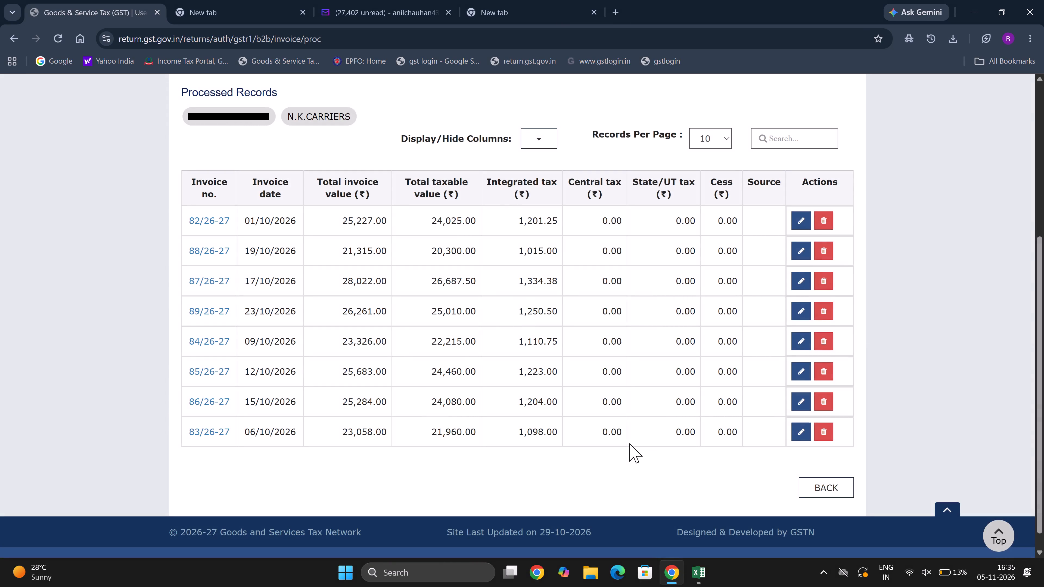
scroll(629, 443, "down", 1)
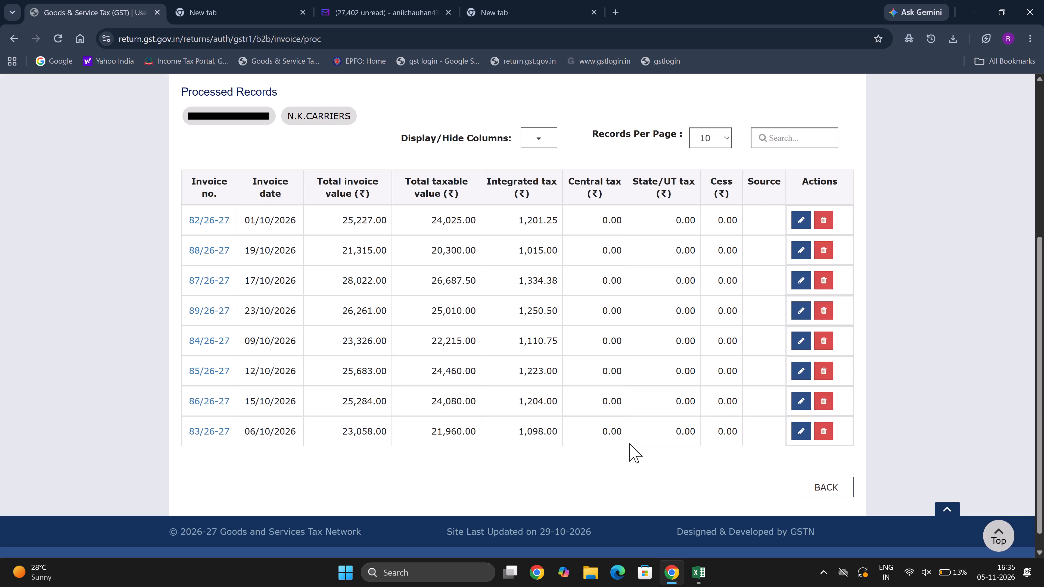
scroll(629, 443, "down", 1)
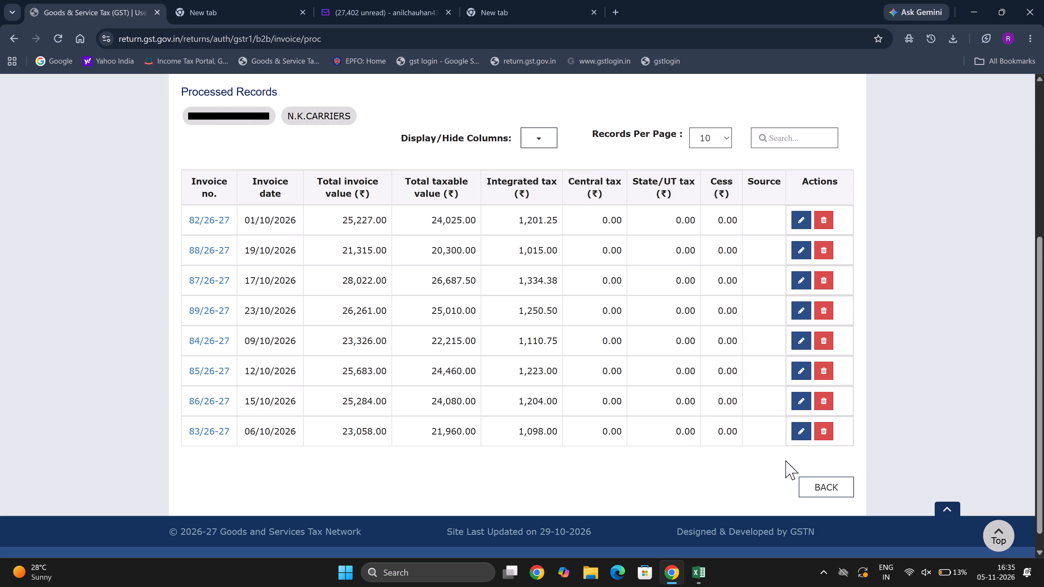
left_click(806, 479)
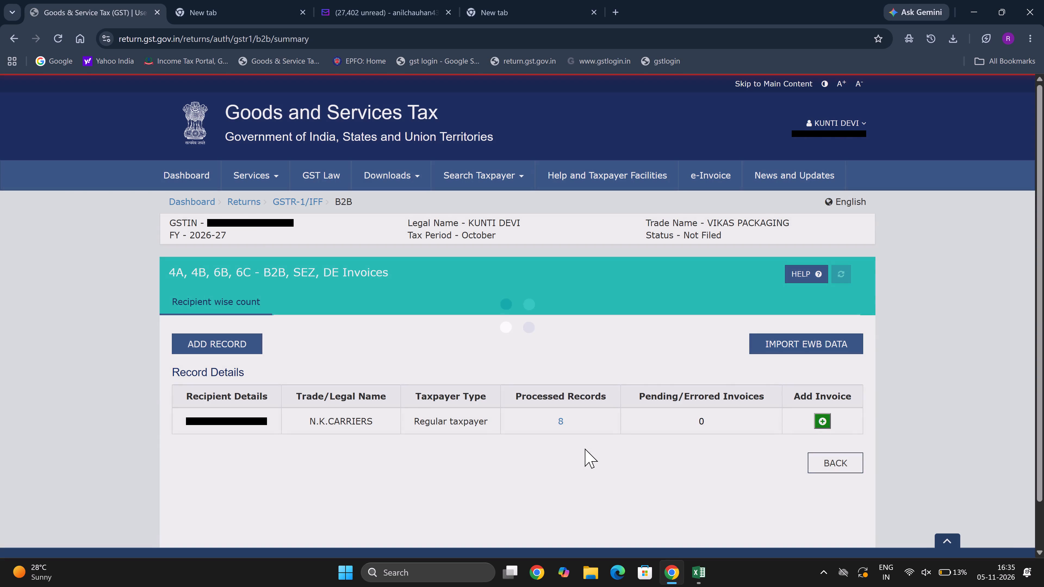
left_click(287, 200)
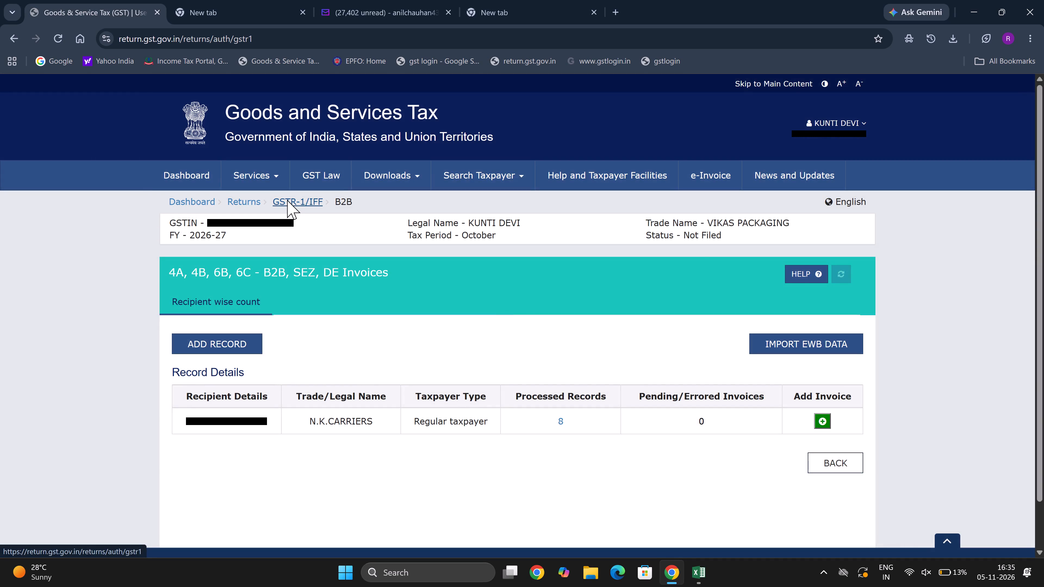
Open section 13, Documents Issued, and add a document row under Invoices for outward supply.
scroll(460, 351, "down", 3)
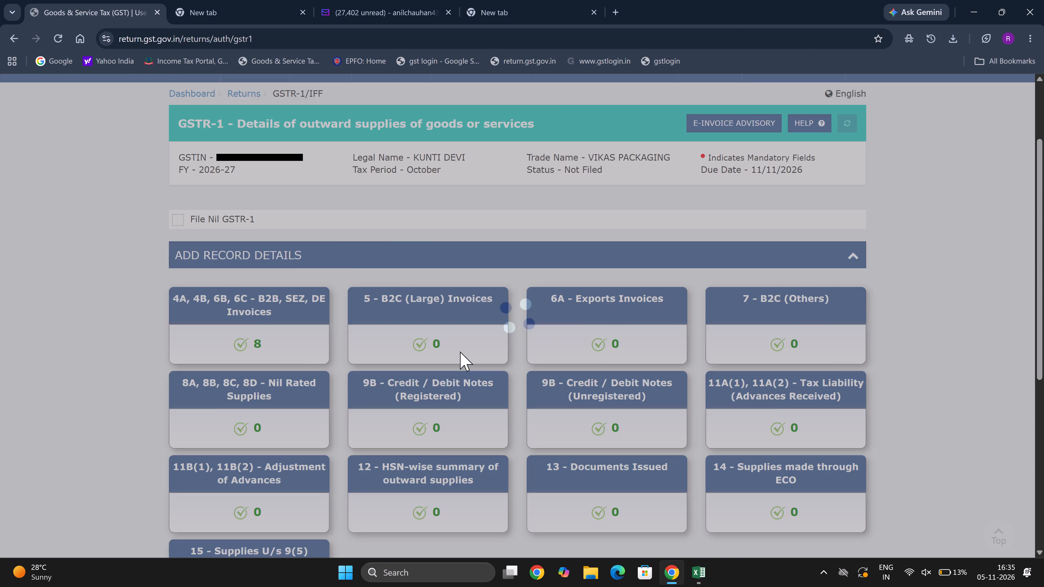
scroll(460, 351, "down", 1)
left_click(584, 412)
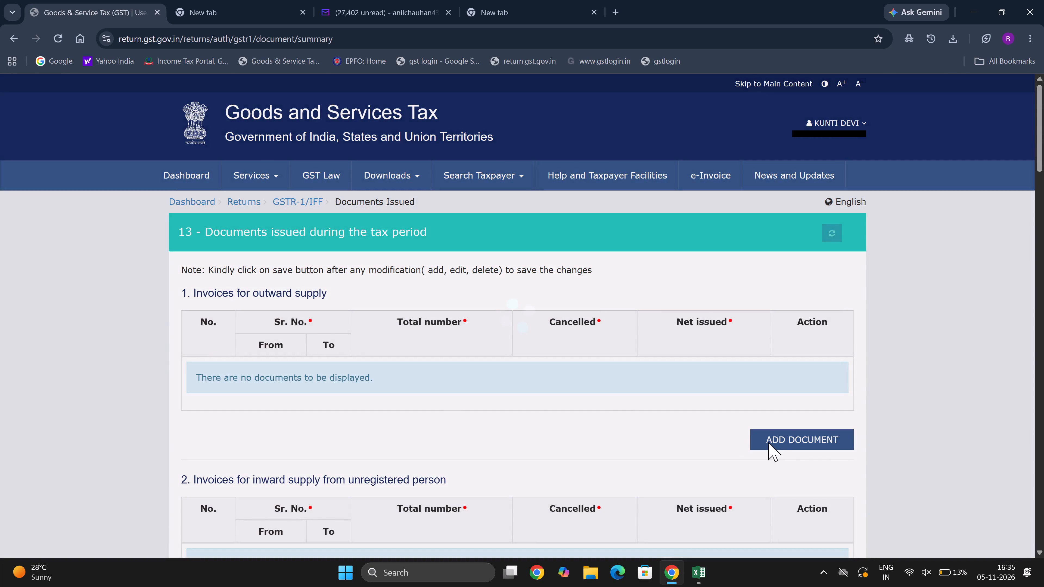
left_click(783, 446)
left_click(795, 445)
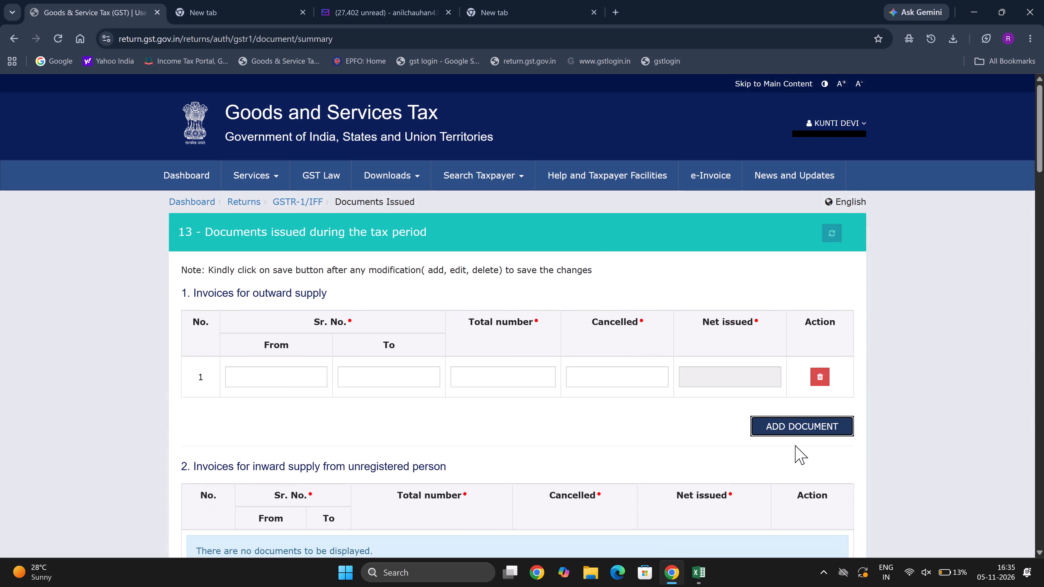
Enter serial numbers 82 to 89, total number 8 and cancelled 0 for the outward supply invoices, and save the documents section.
left_click(290, 368)
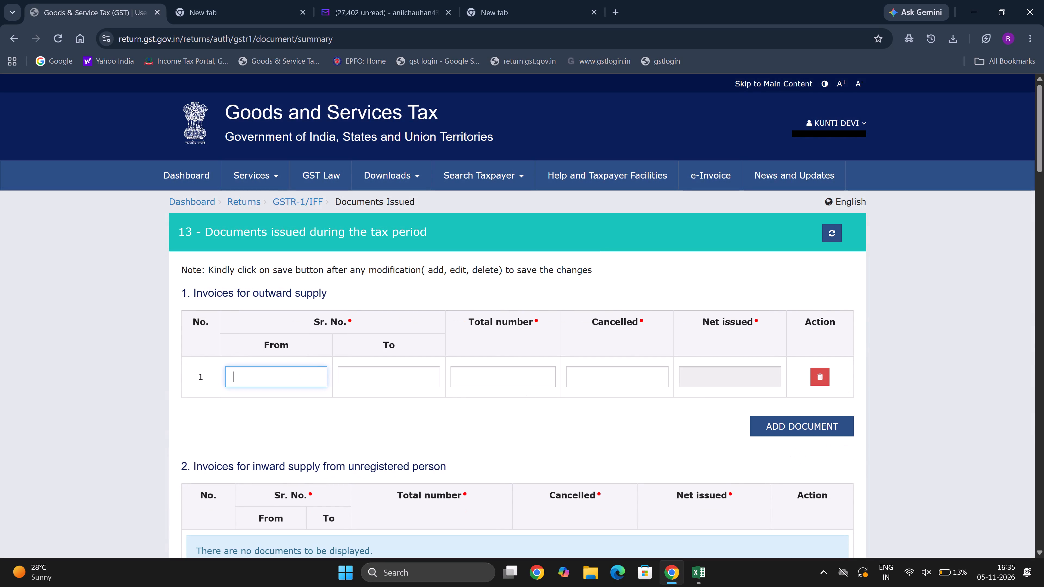
type("82")
key("Tab")
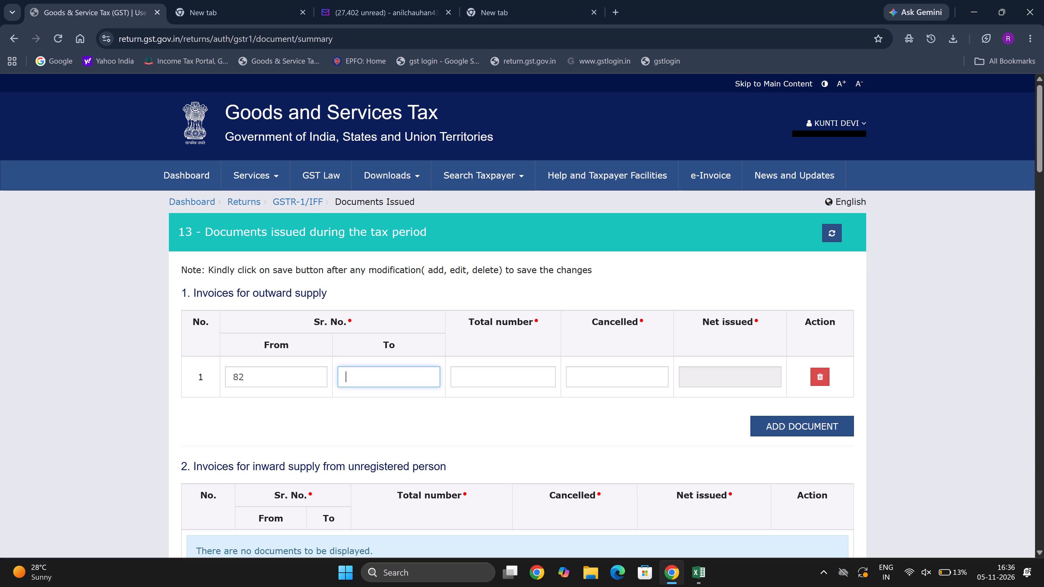
type("89")
key("Tab")
key("8")
key("Tab")
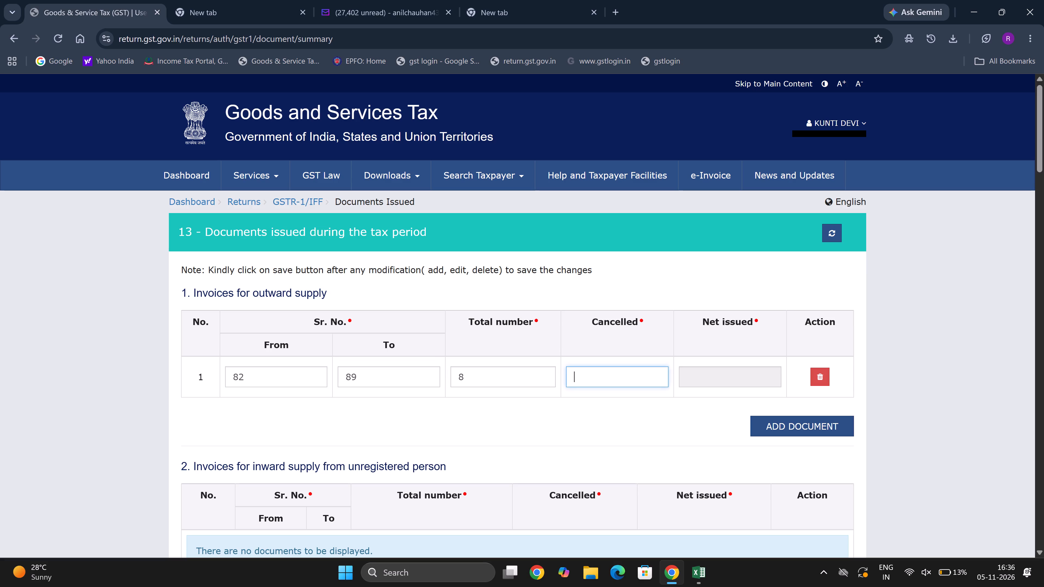
key("0")
left_click(551, 431)
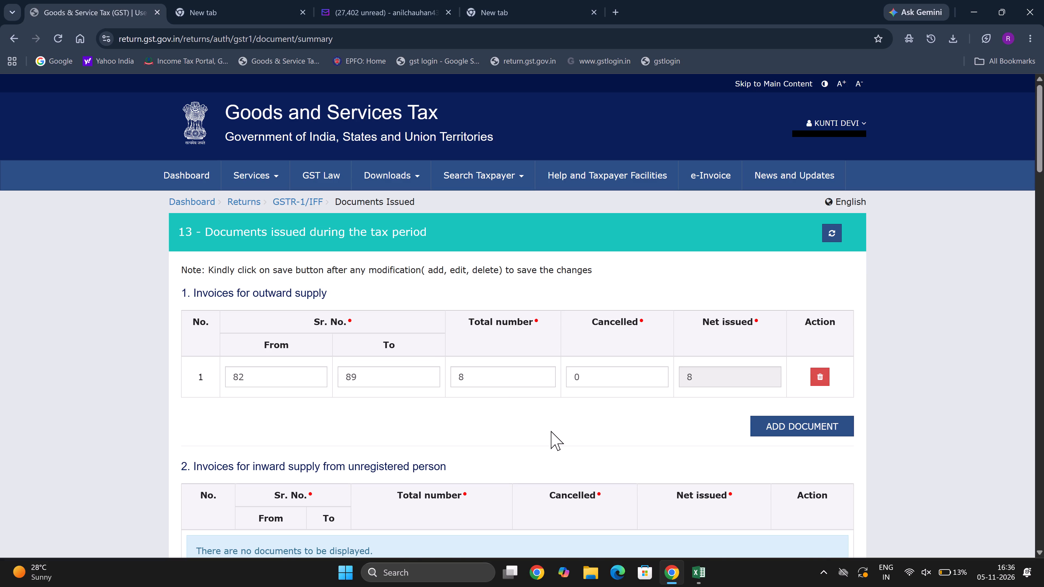
scroll(551, 431, "down", 17)
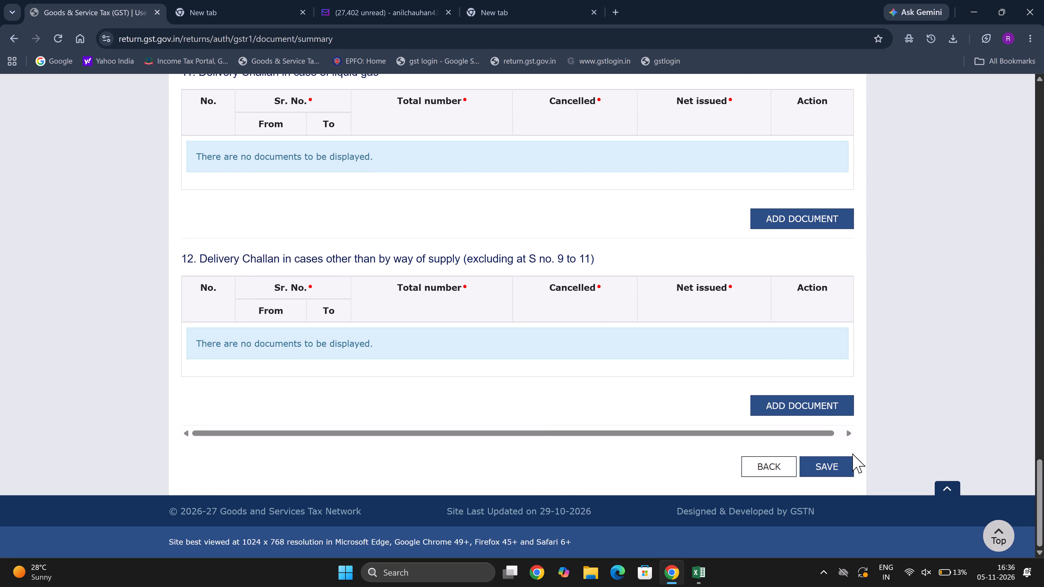
left_click(837, 471)
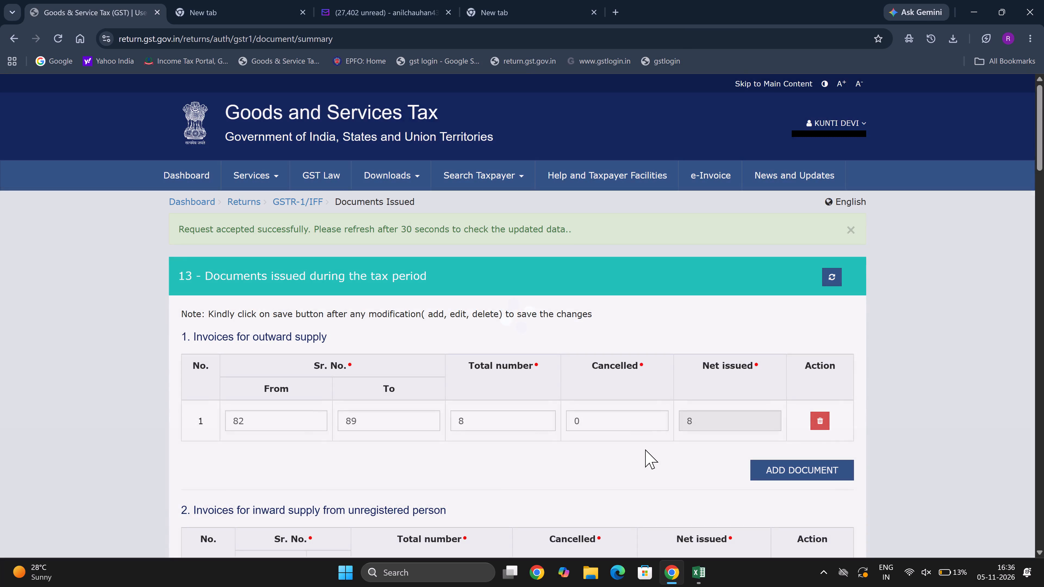
Return to the GSTR-1 overview and check the recipient-wise B2B record details before going back to it.
scroll(645, 449, "down", 3)
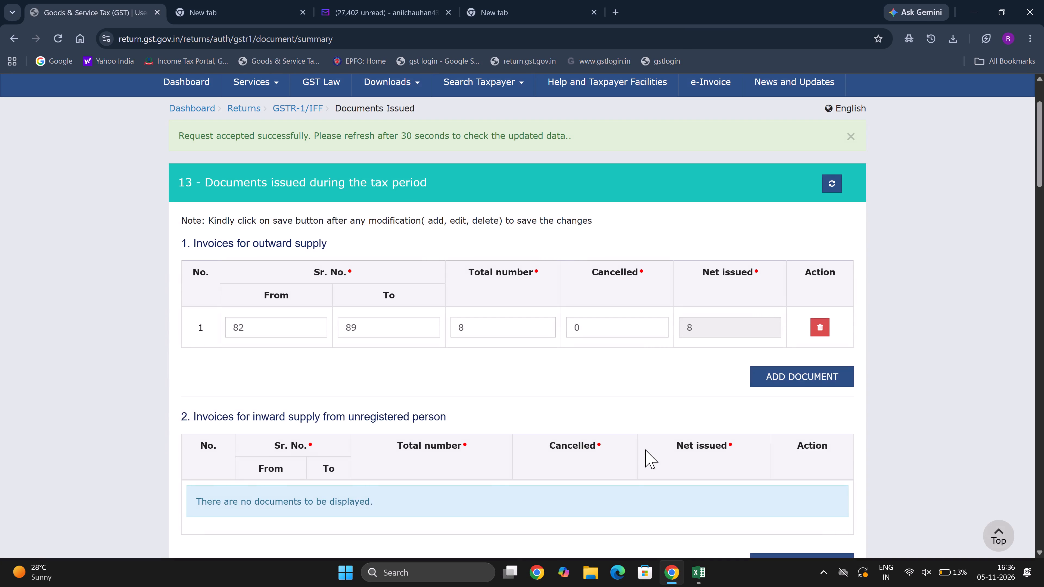
scroll(645, 449, "right", 5)
scroll(645, 449, "down", 4)
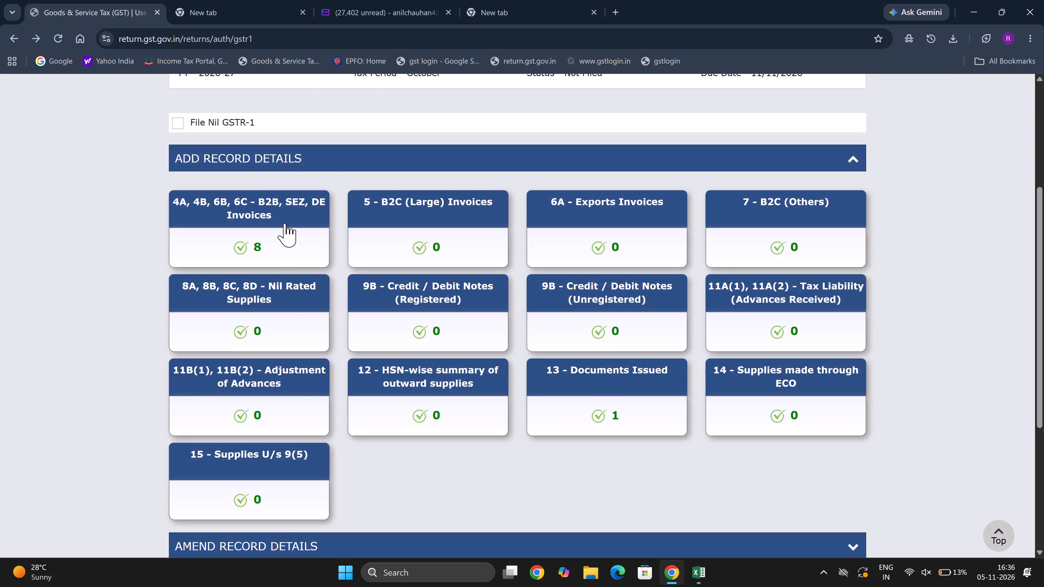
left_click(282, 216)
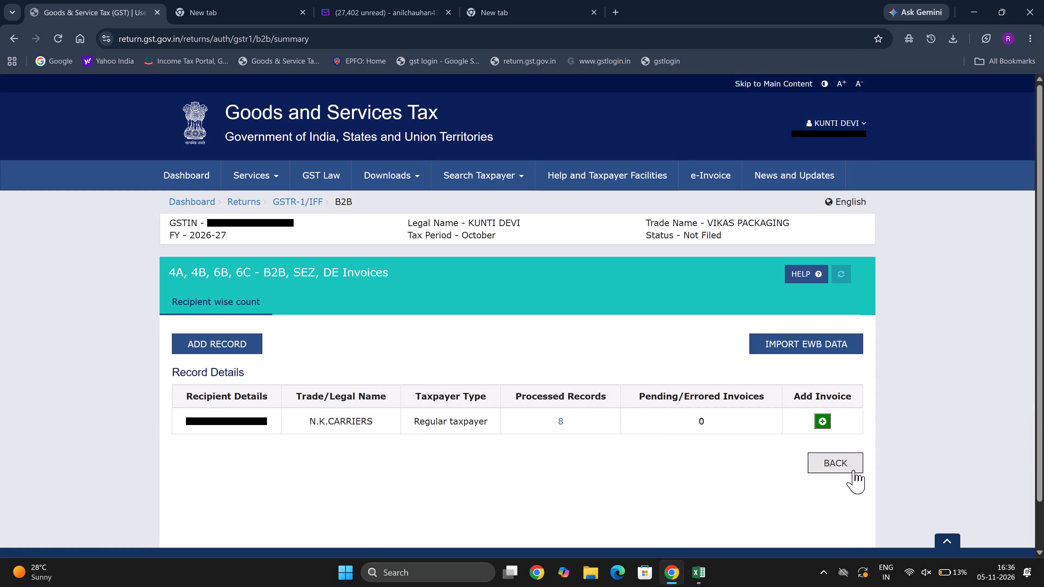
left_click(840, 471)
scroll(720, 423, "down", 4)
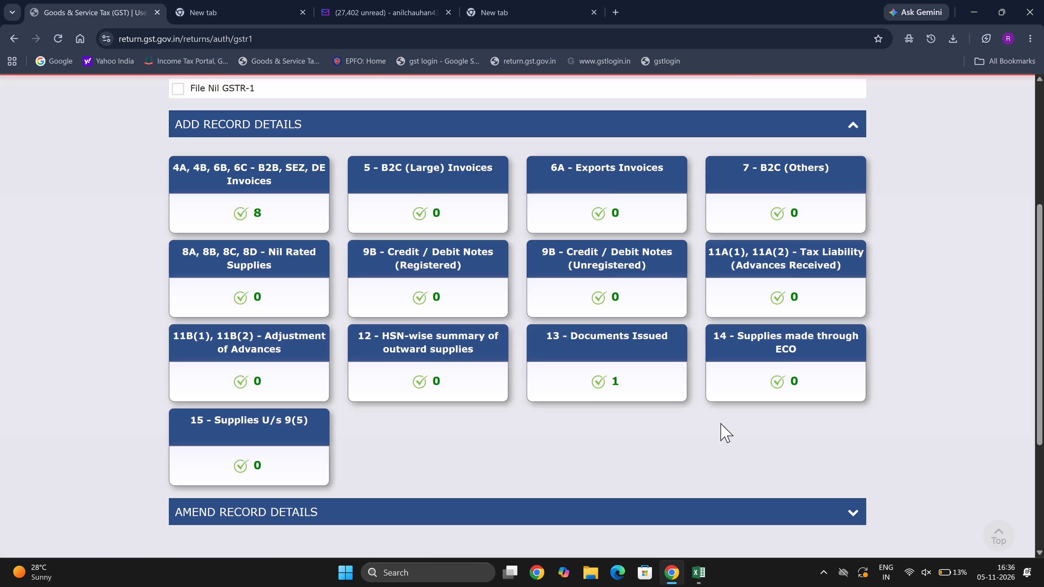
Open the HSN-wise summary of outward supplies and select HSN 4707, recovered (waste and scrap) paper or paperboard, for B2B supplies.
left_click(456, 356)
left_click(456, 356)
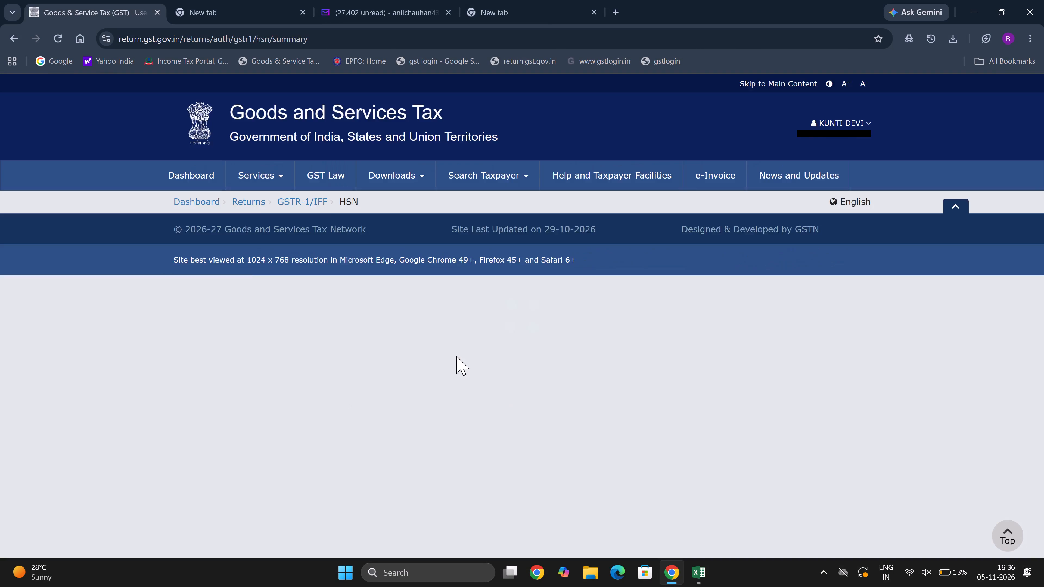
scroll(456, 356, "down", 1)
left_click(332, 334)
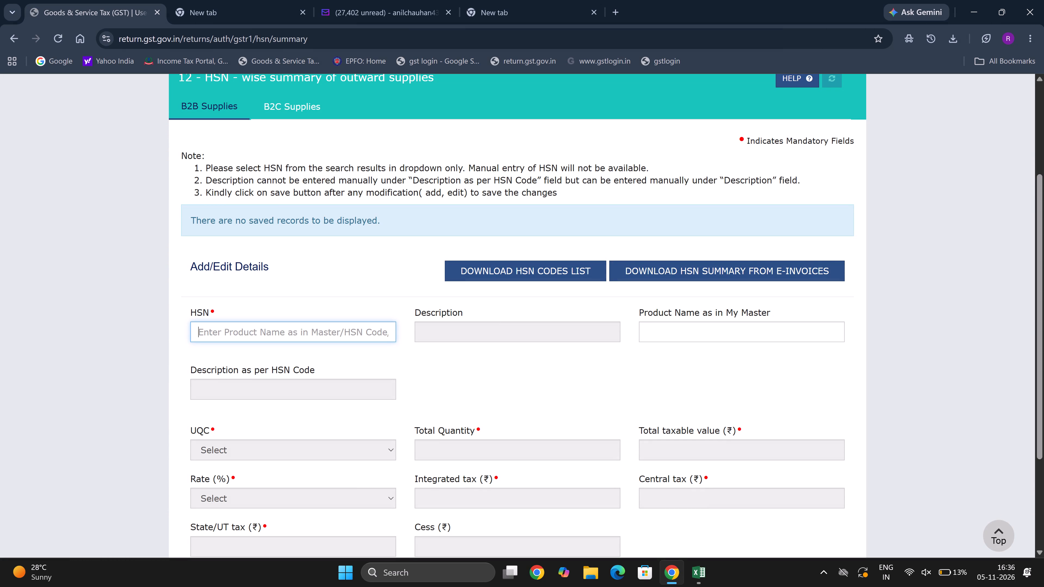
type("4707")
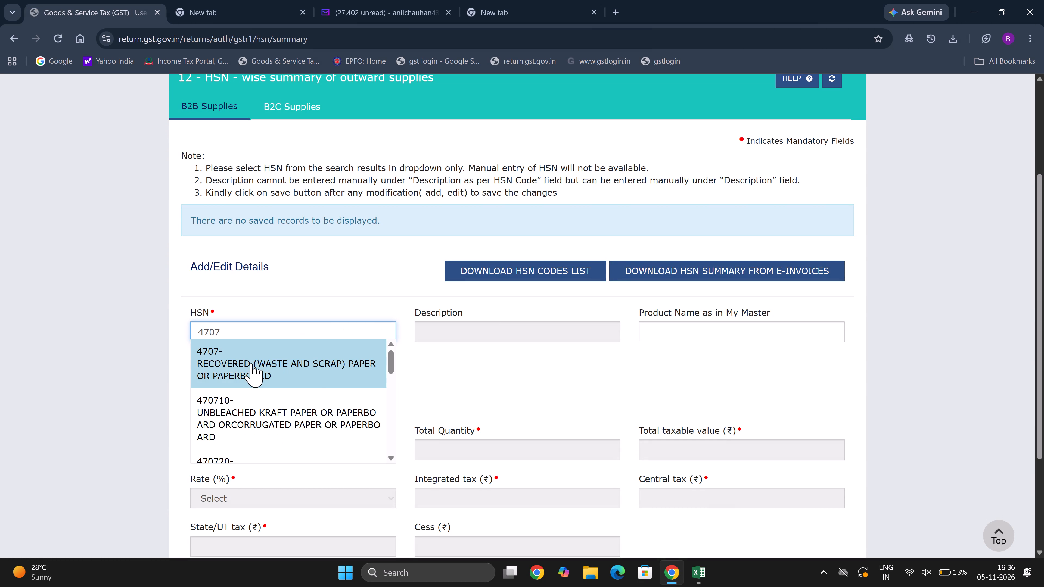
left_click(251, 363)
Set the UQC to KGS-KILOGRAMS and the total quantity to 1243 for HSN 4707.
left_click(335, 450)
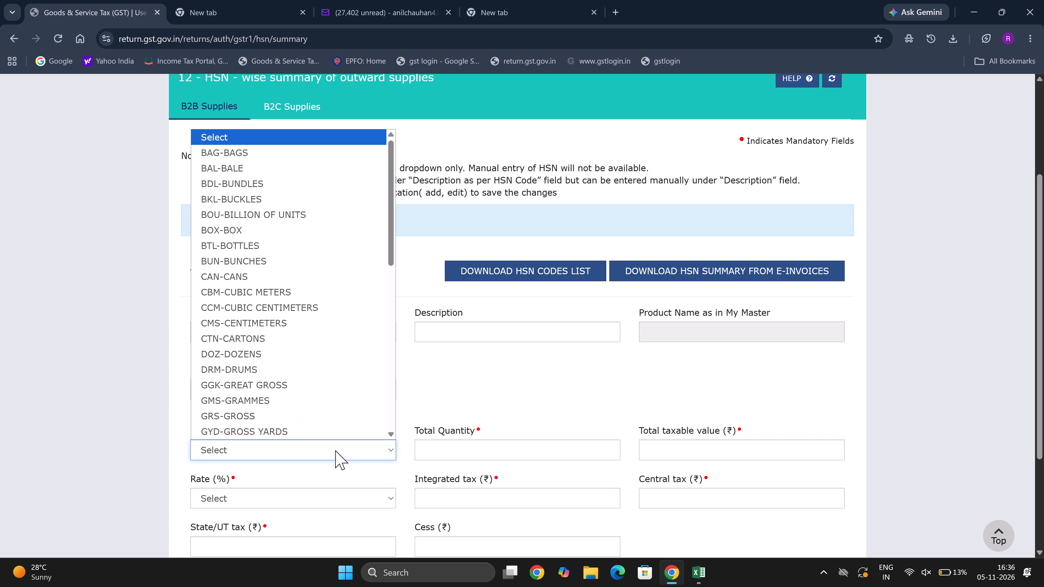
key("k")
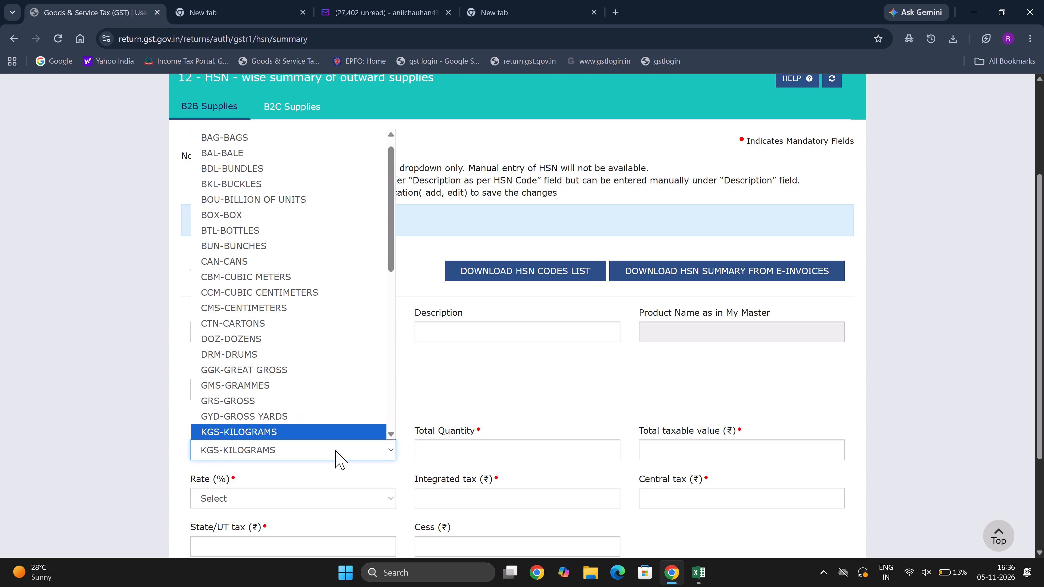
key("Tab")
key("Tab")
type("1243")
key("Tab")
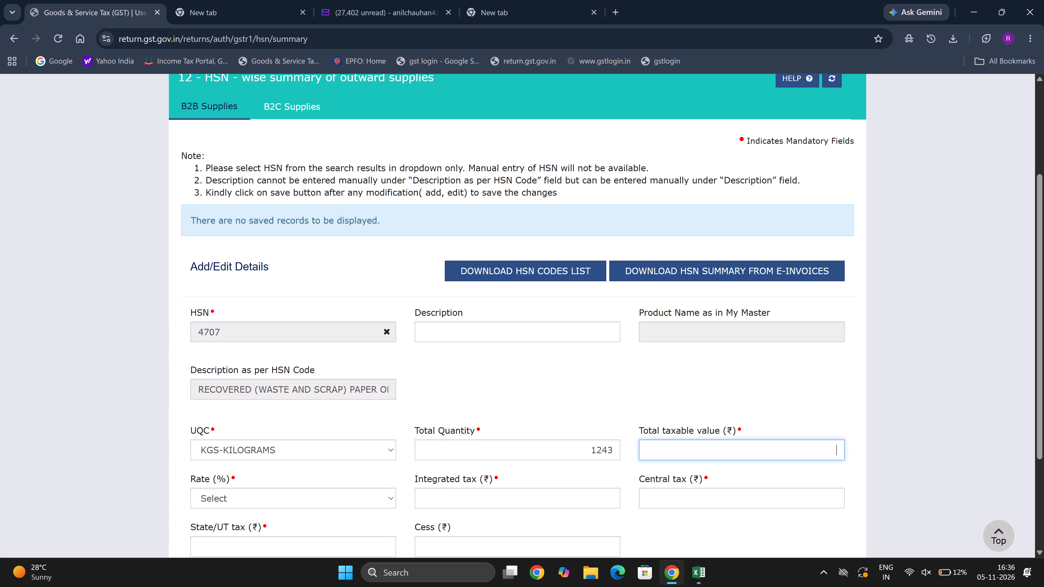
For HSN 4707, correct the total quantity to 11243, enter a total taxable value of 1.00 and set the rate to 5%.
left_click(532, 451)
key("1")
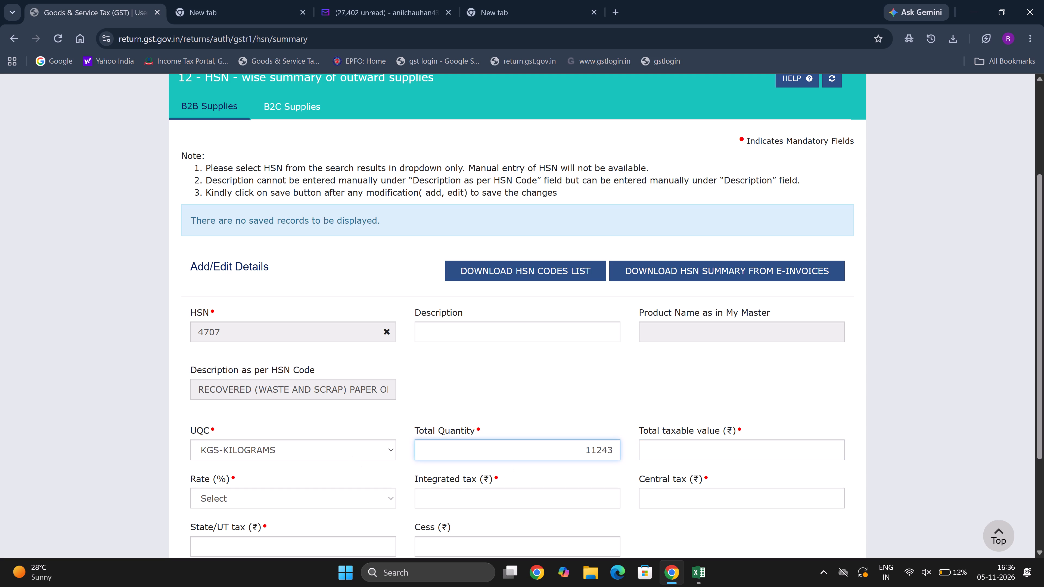
key("Tab")
key("1")
key("Tab")
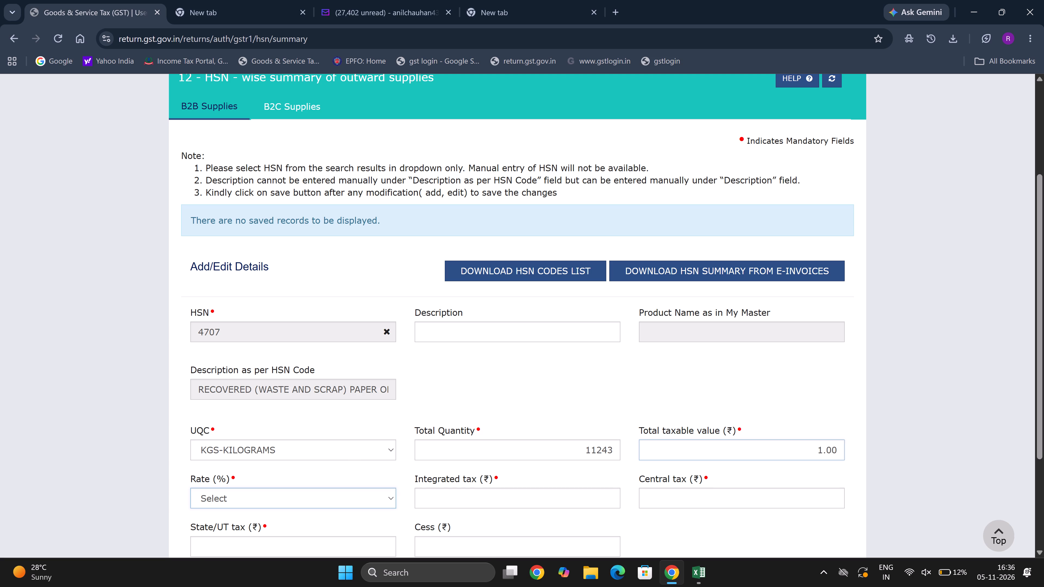
key("1")
key("BackSpace")
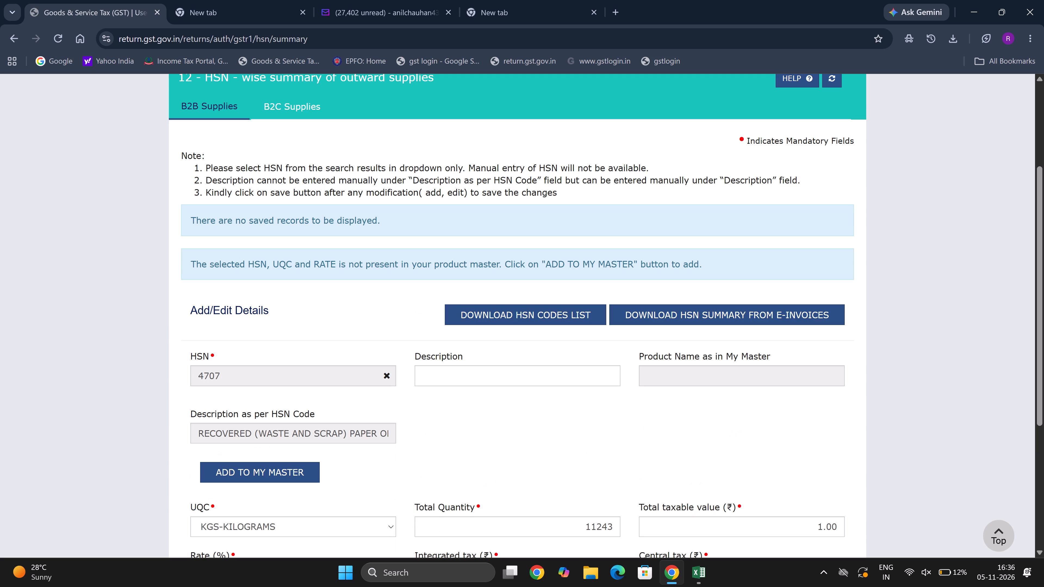
scroll(532, 451, "down", 3)
key("BackSpace")
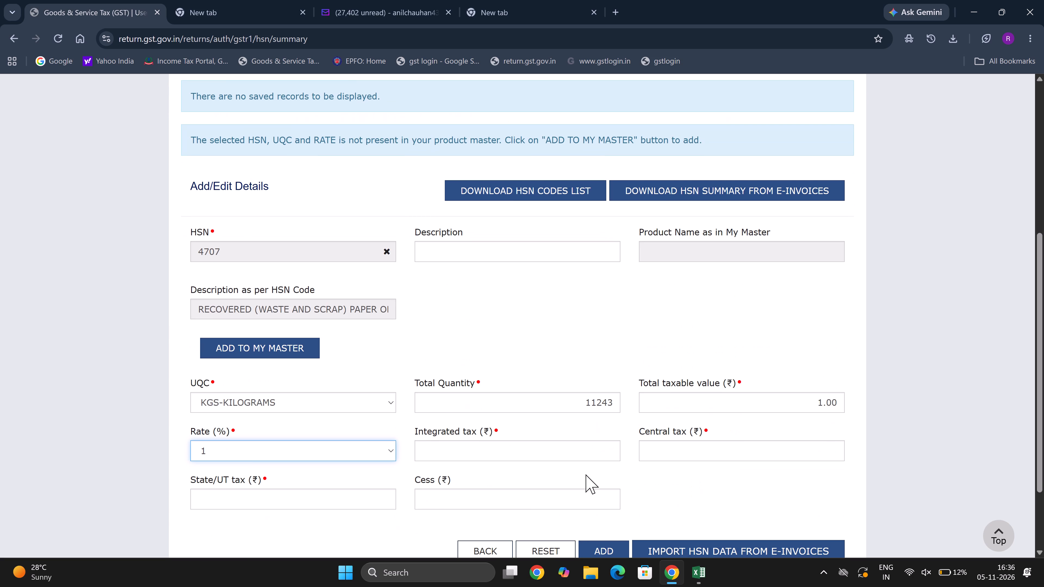
left_click(382, 454)
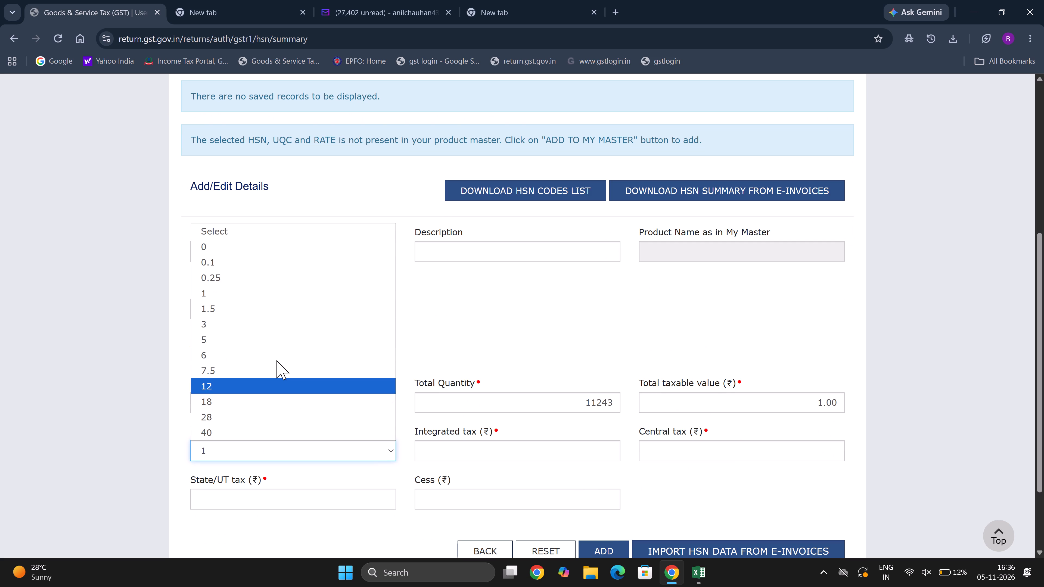
left_click(275, 338)
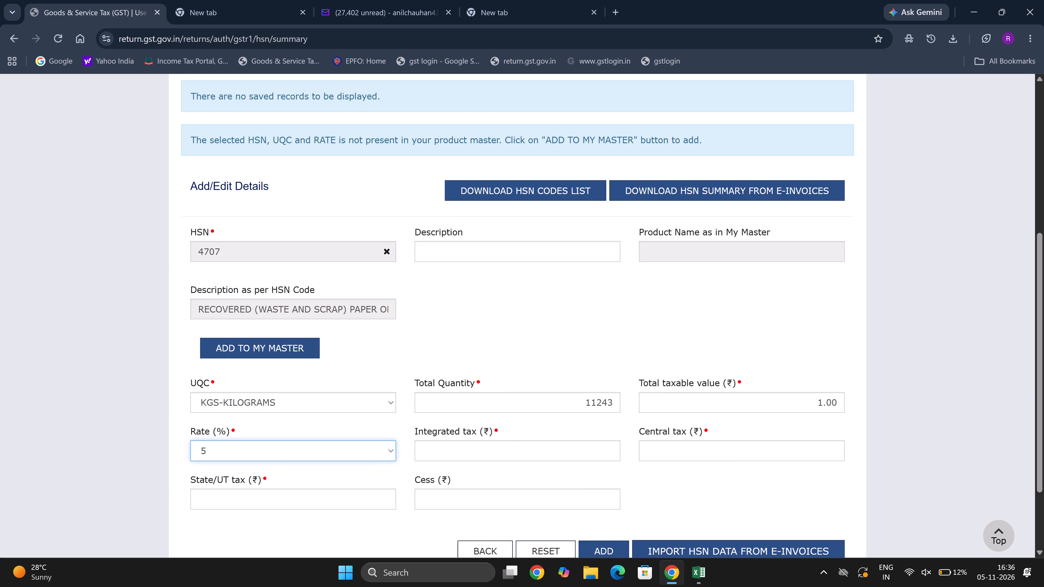
Enter 1.00 each for integrated, central and State/UT tax, and add the HSN 4707 record.
left_click(560, 457)
key("1")
key("Tab")
key("1")
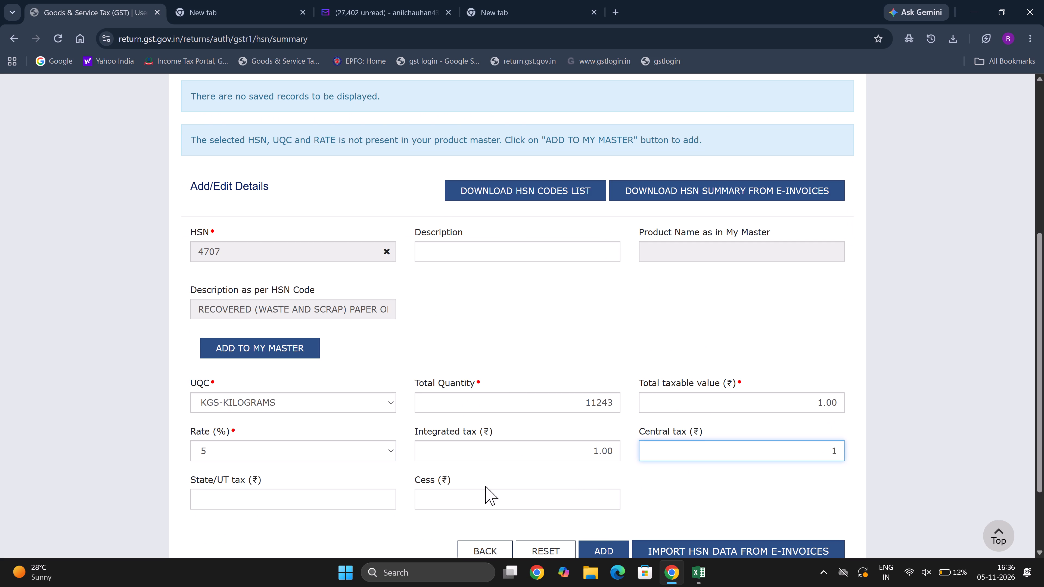
left_click(377, 501)
key("1")
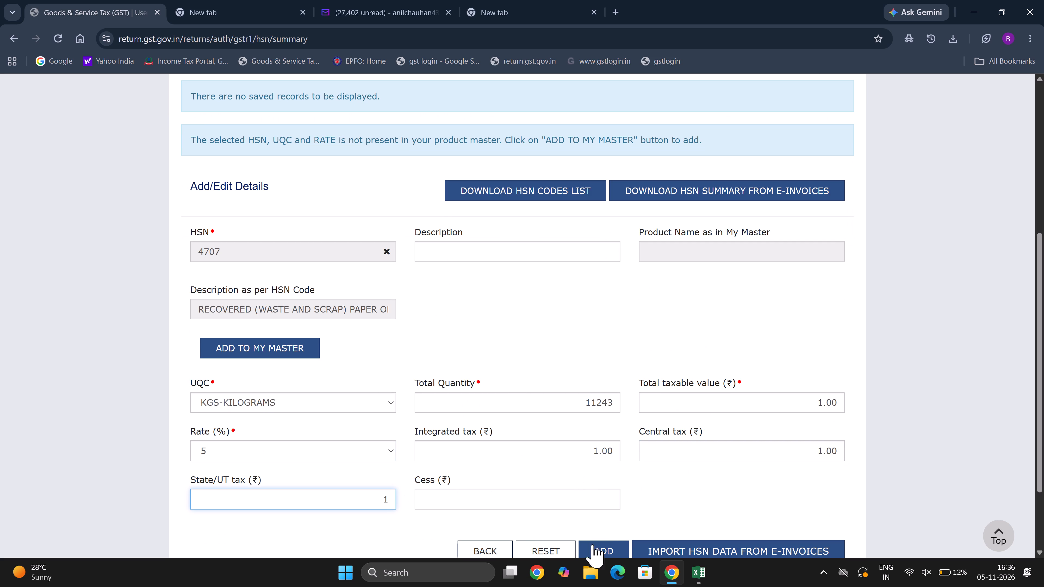
left_click(606, 546)
Save the added HSN 4707 record and return to the GSTR-1 overview.
scroll(606, 546, "down", 5)
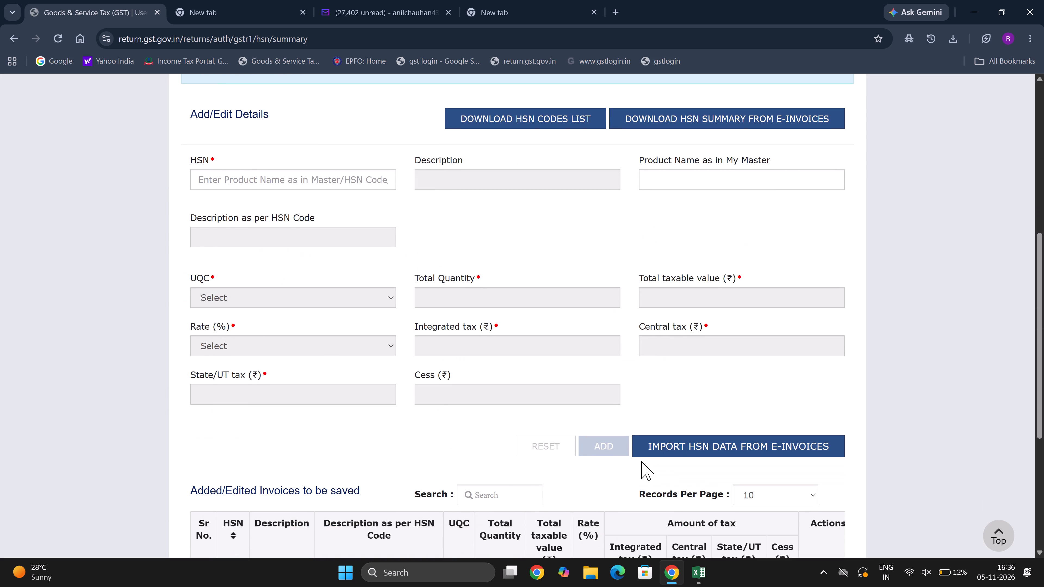
scroll(641, 461, "down", 3)
left_click(737, 470)
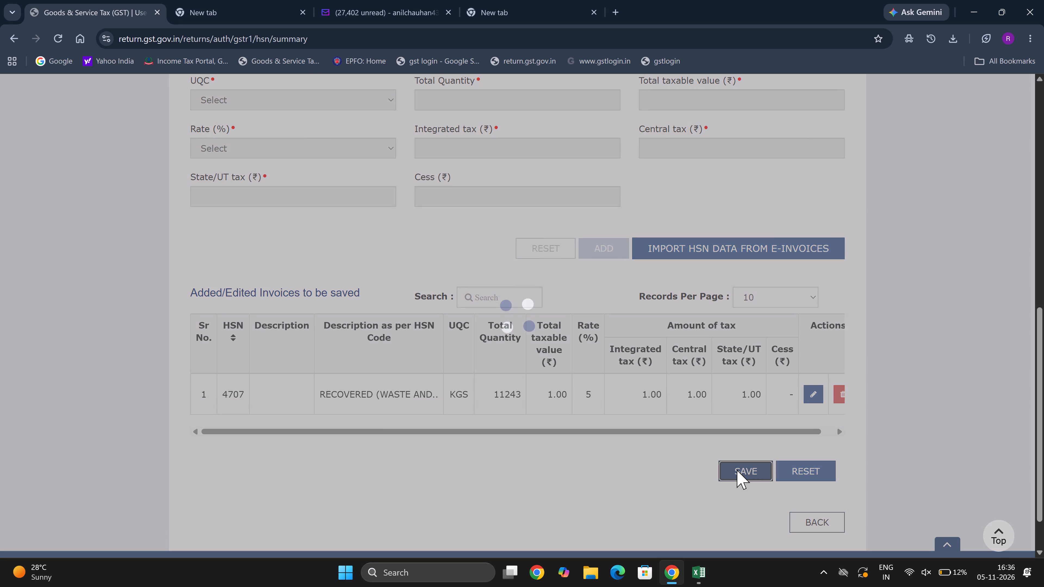
scroll(737, 470, "down", 10)
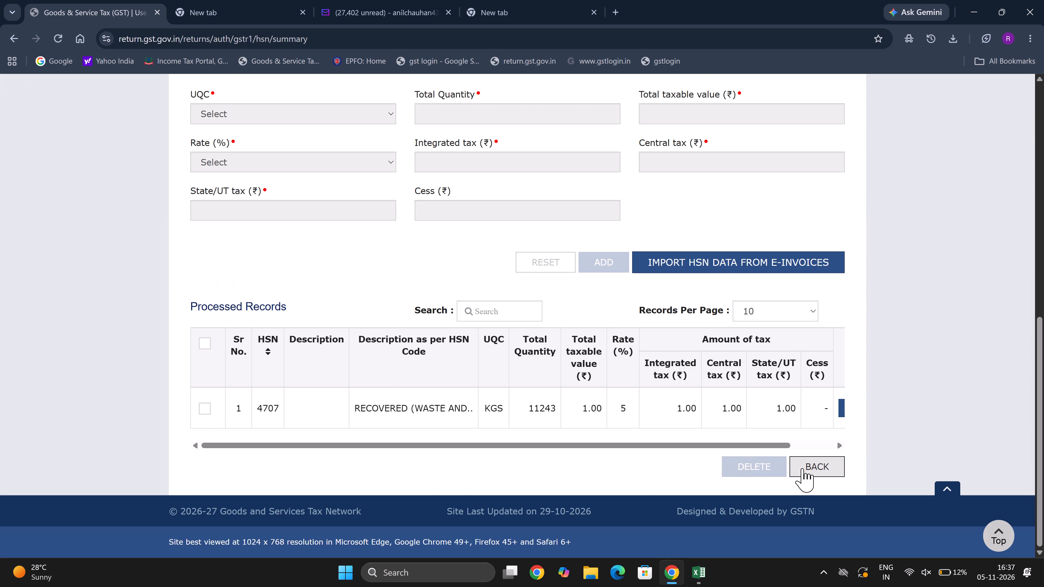
left_click(802, 468)
Generate the GSTR-1 summary for October, refresh the return status and proceed to the file/summary page.
scroll(802, 468, "down", 6)
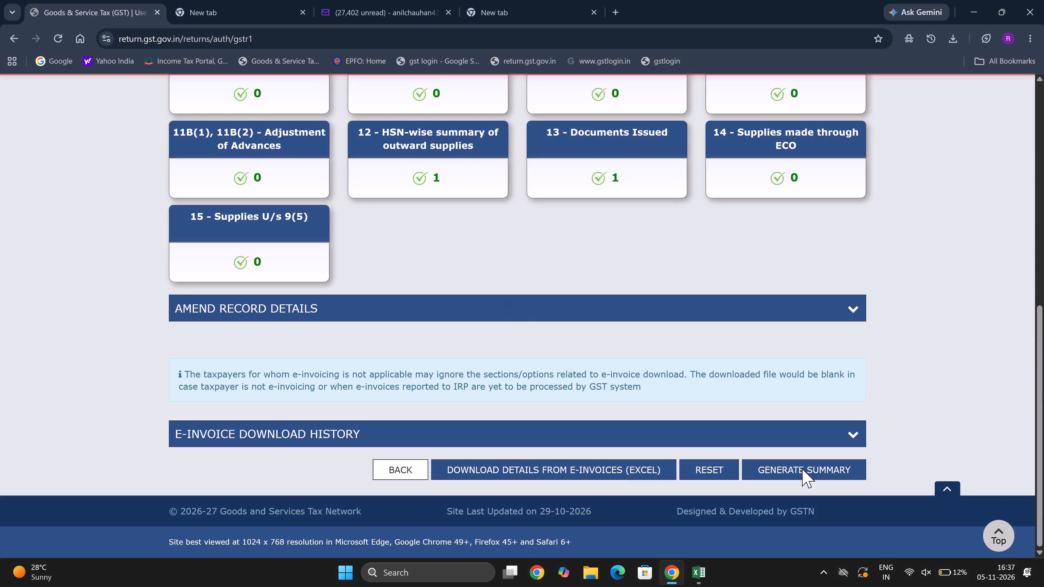
scroll(802, 468, "up", 6)
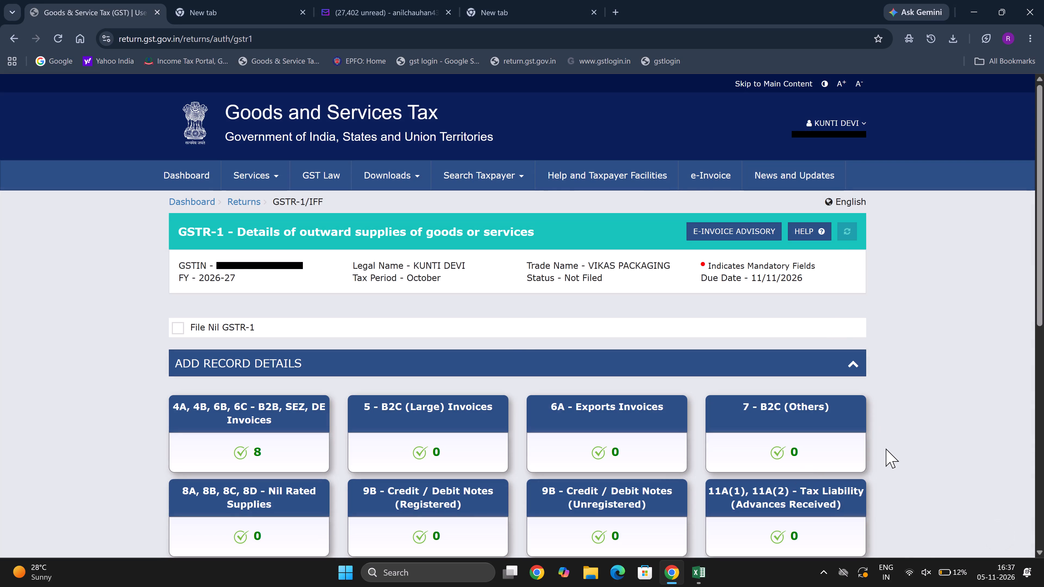
scroll(886, 448, "down", 9)
left_click(847, 467)
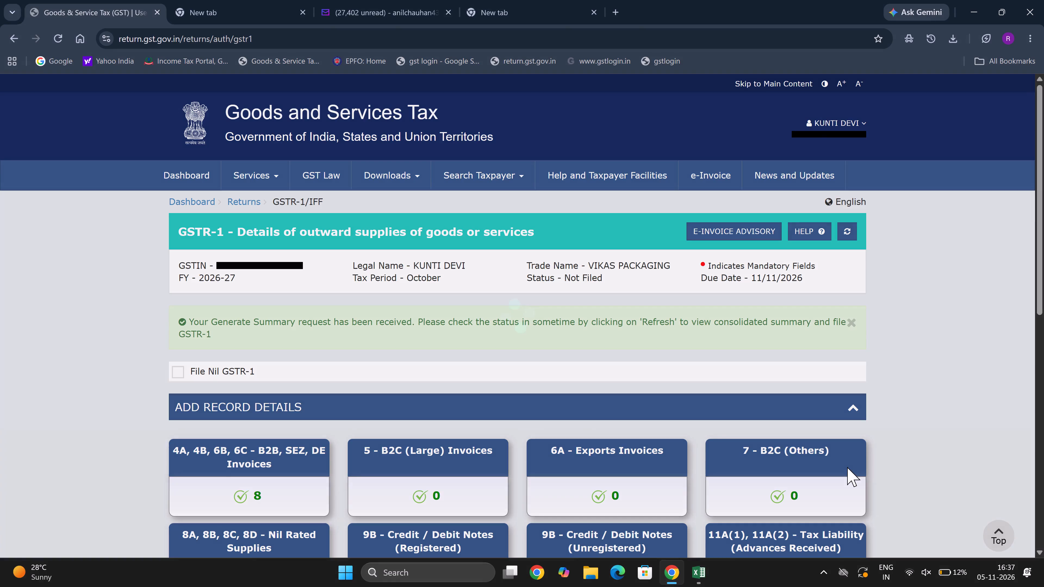
left_click(845, 230)
scroll(845, 230, "down", 9)
left_click(826, 472)
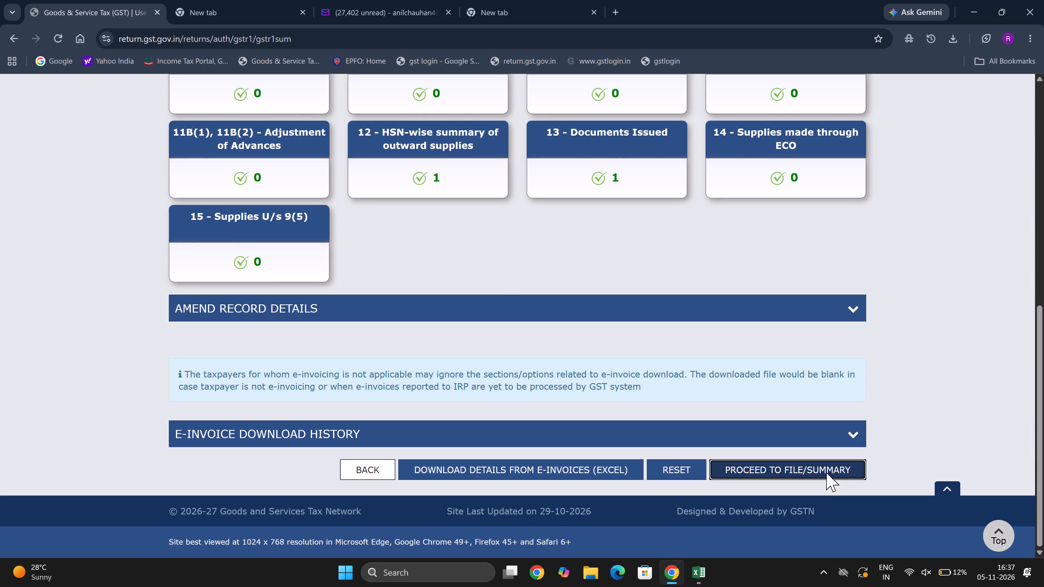
Examine the consolidated GSTR-1 summary section by section, from B2B Regular through to the total liability.
scroll(826, 472, "down", 2)
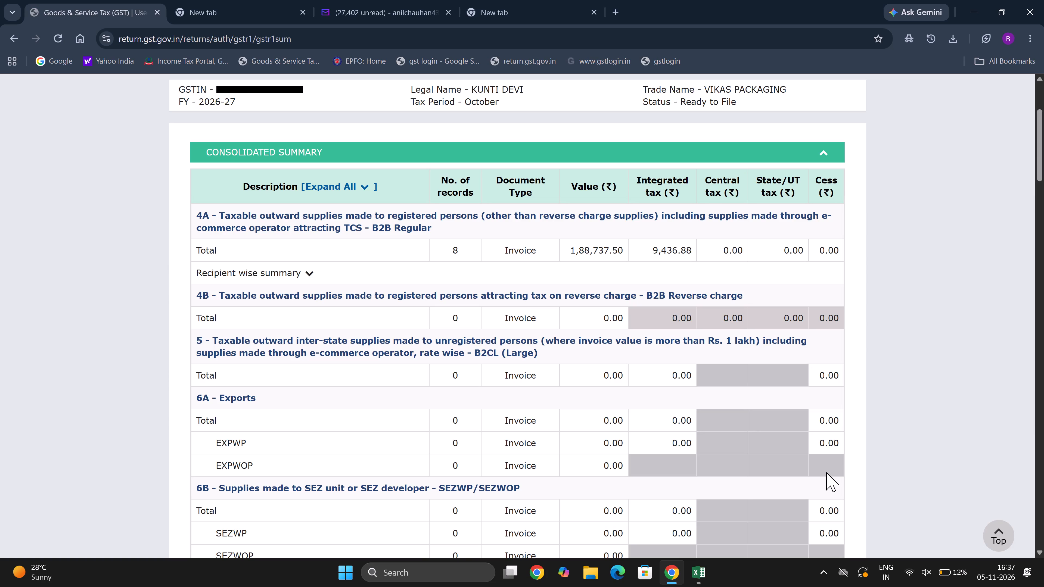
scroll(851, 386, "down", 10)
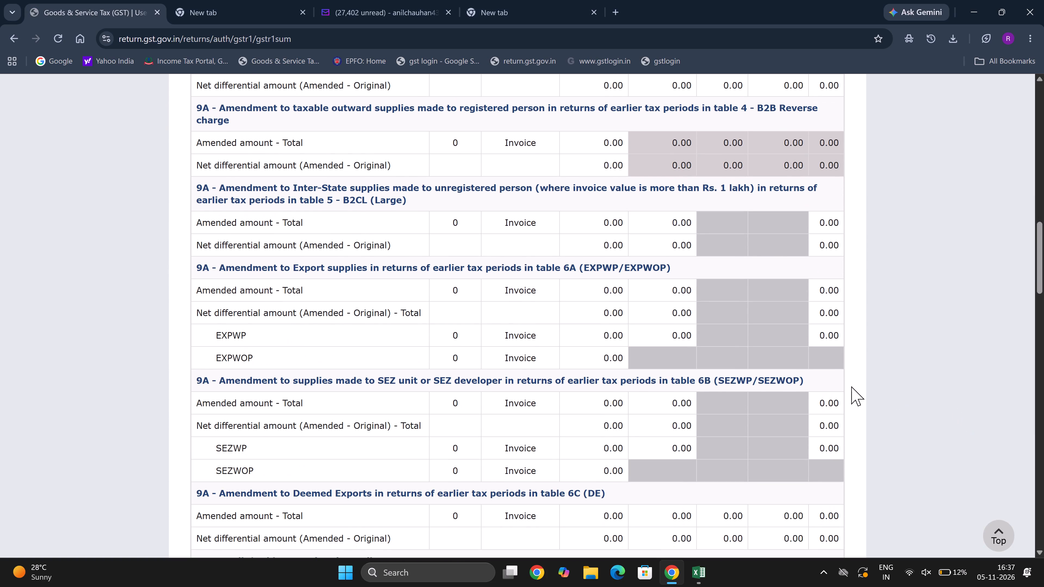
scroll(851, 386, "up", 5)
scroll(851, 386, "down", 1)
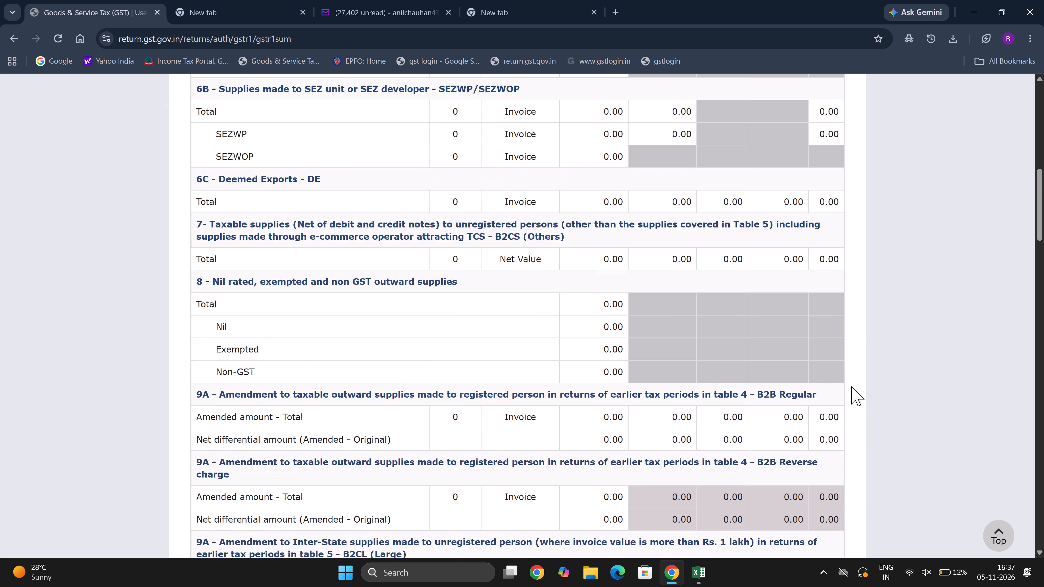
scroll(851, 386, "down", 11)
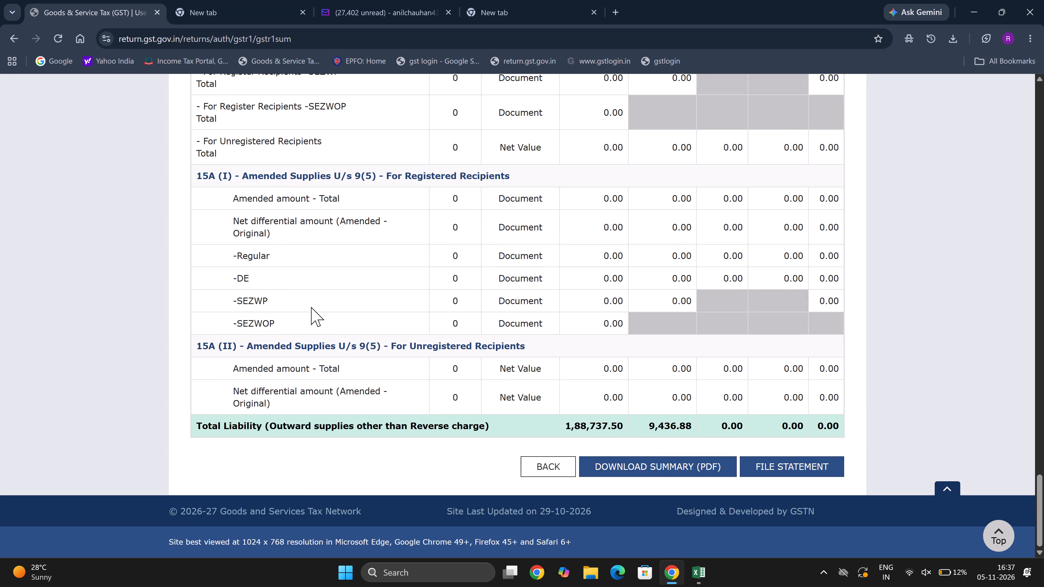
scroll(291, 181, "up", 13)
scroll(197, 170, "up", 6)
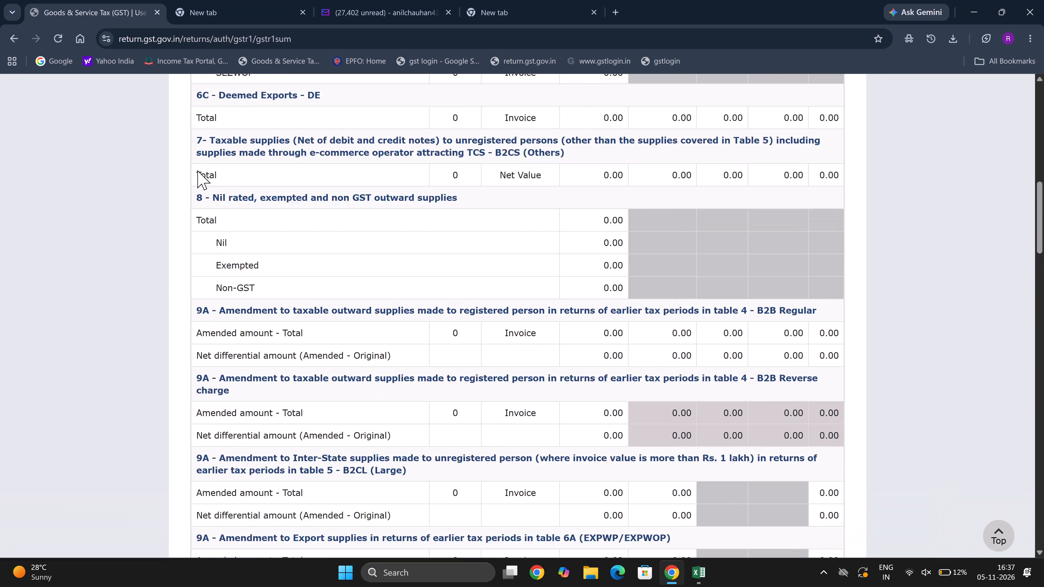
scroll(197, 170, "up", 1)
Leave the summary and return to the taxpayer's dashboard.
left_click(200, 195)
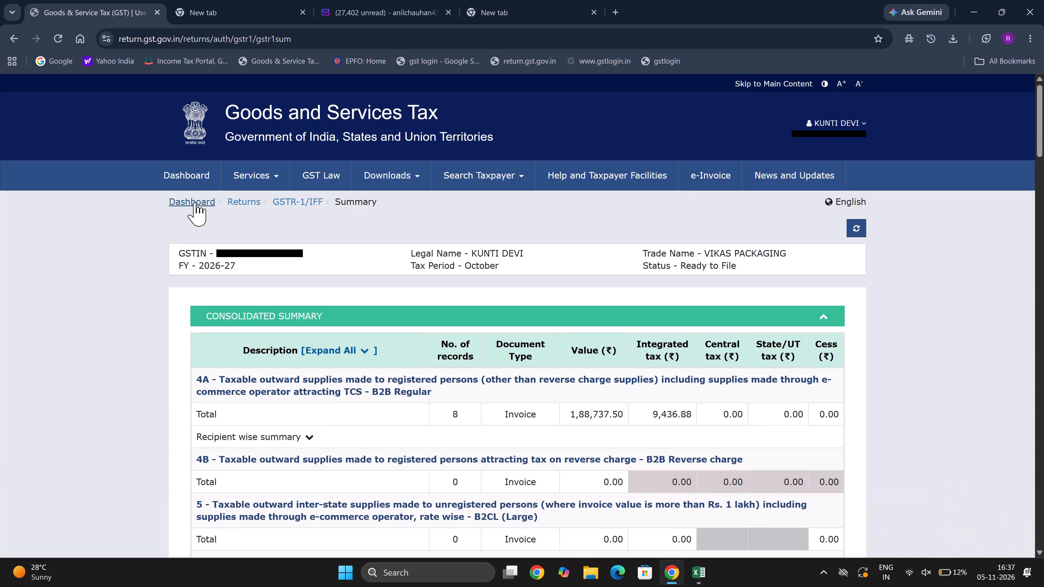
left_click(194, 202)
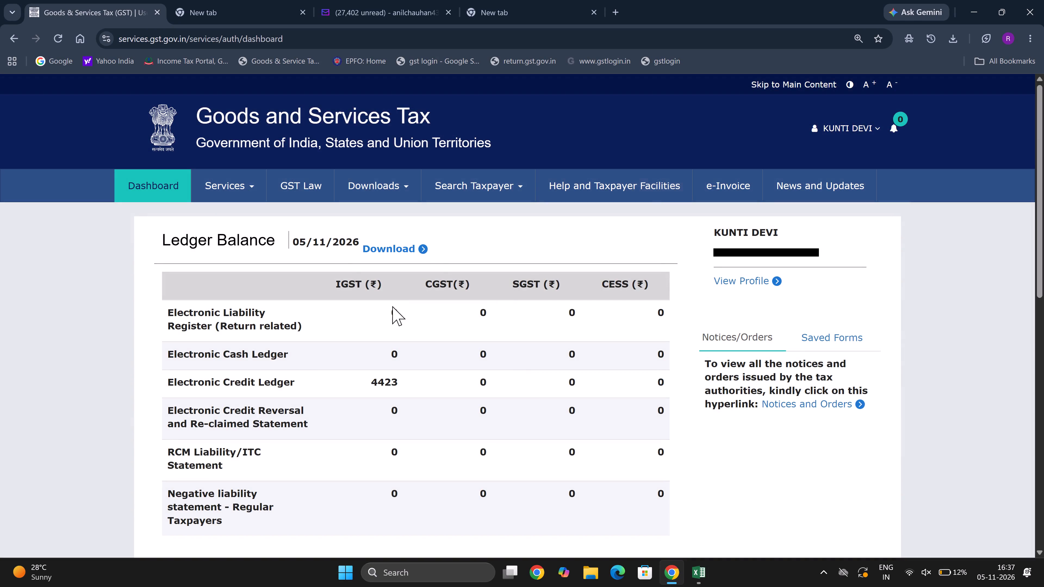
left_click(261, 191)
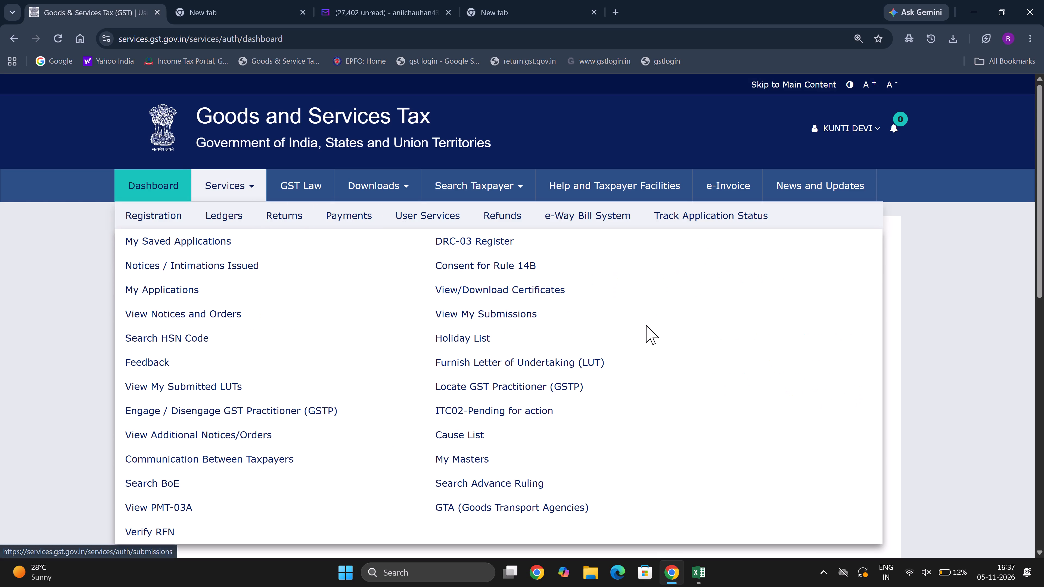
left_click(89, 318)
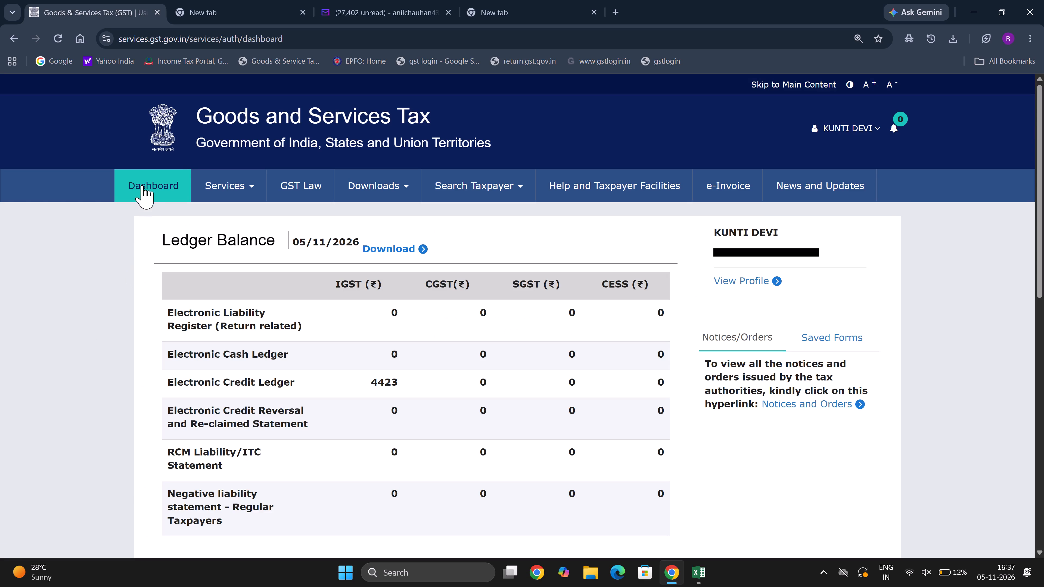
left_click(141, 182)
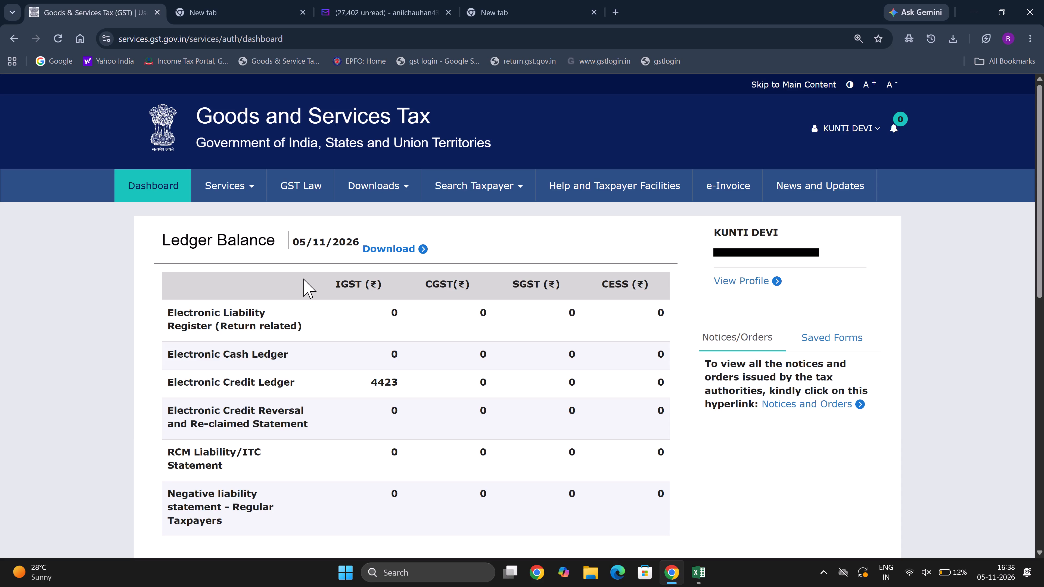
Go to File Returns, search the October period of Quarter 3, 2026-27, and open the GSTR1 return.
scroll(303, 279, "down", 5)
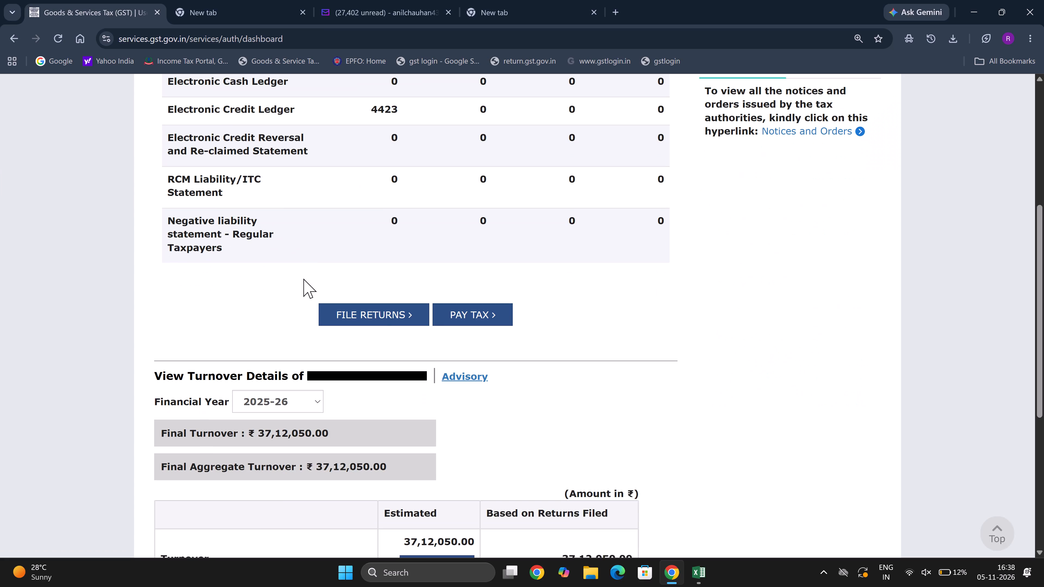
left_click(381, 302)
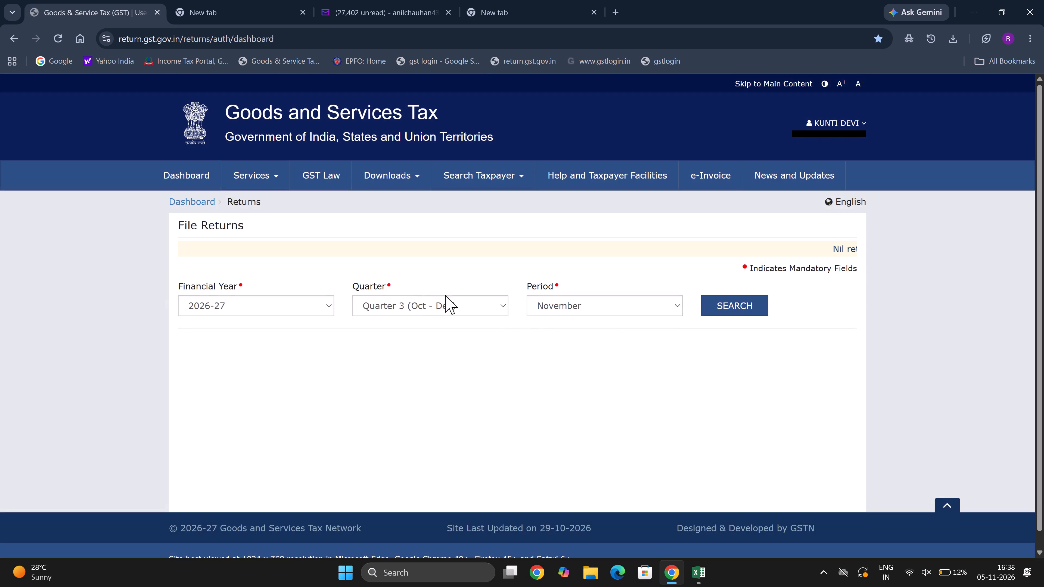
left_click(568, 307)
left_click(567, 326)
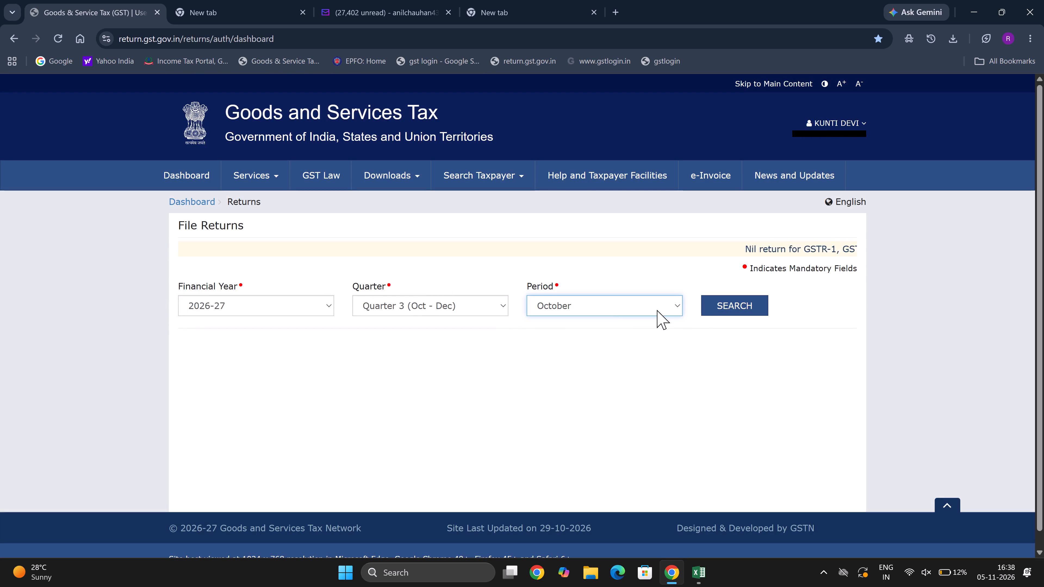
left_click(712, 304)
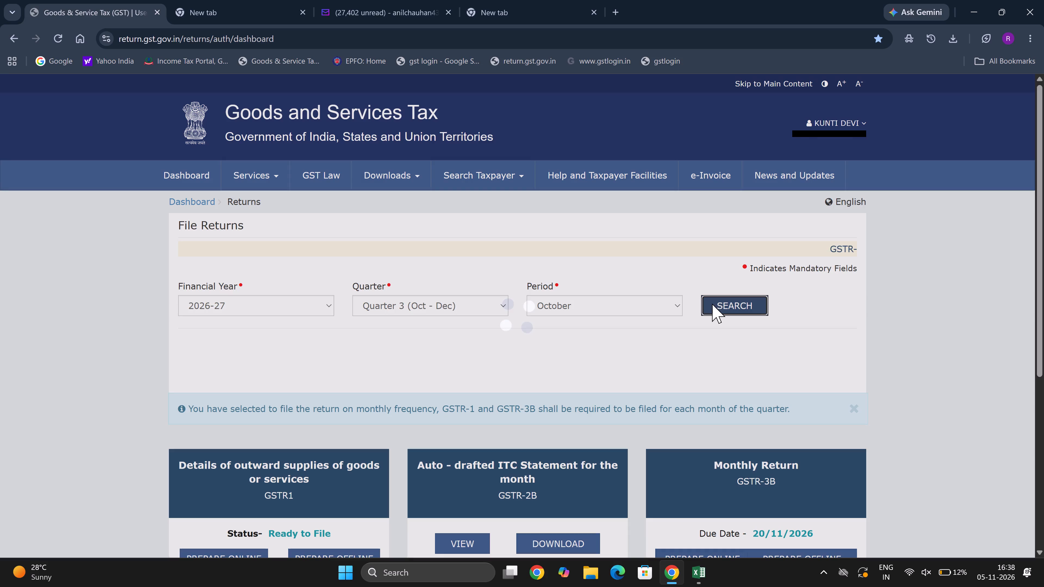
left_click(290, 498)
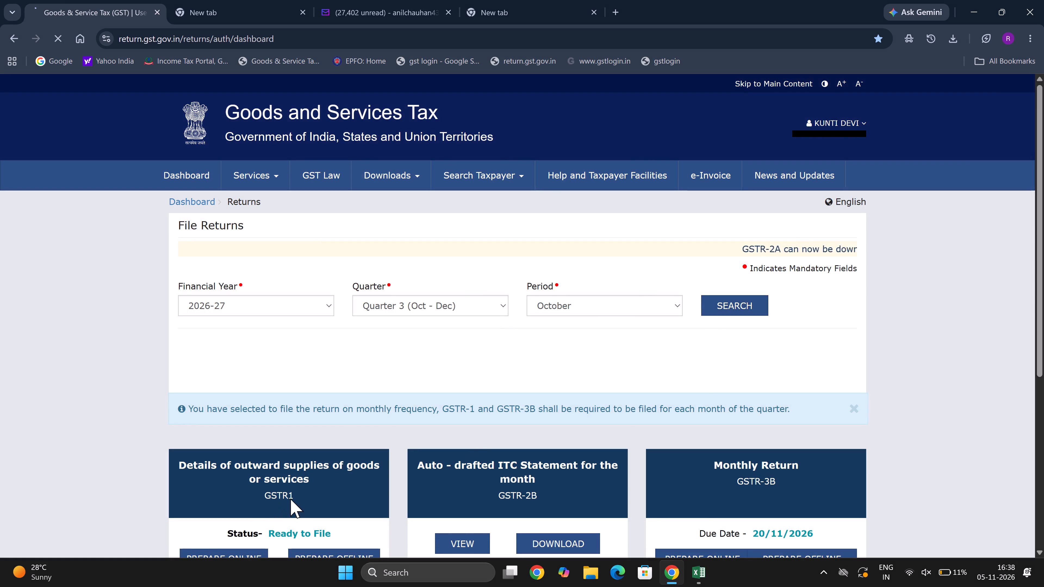
Open the B2B invoices section and view the processed invoice records for N.K.CARRIERS.
scroll(290, 498, "down", 6)
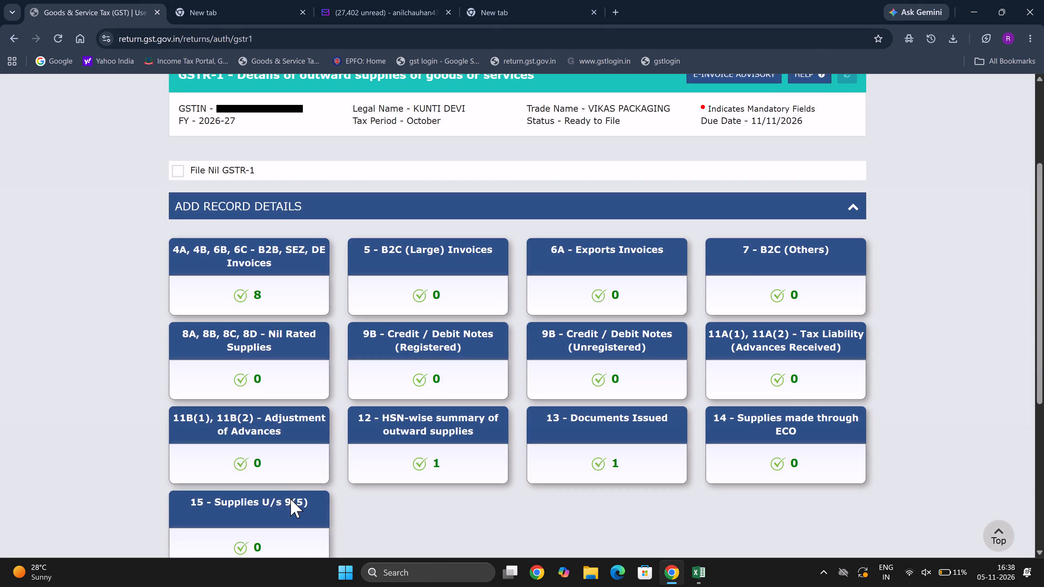
scroll(290, 498, "down", 1)
left_click(284, 264)
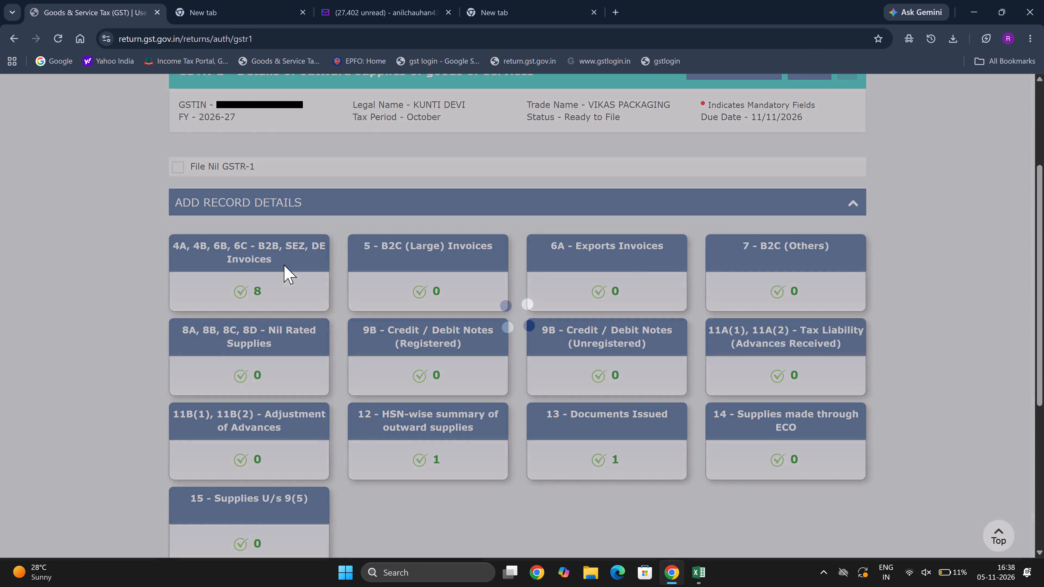
left_click(284, 264)
scroll(284, 264, "down", 1)
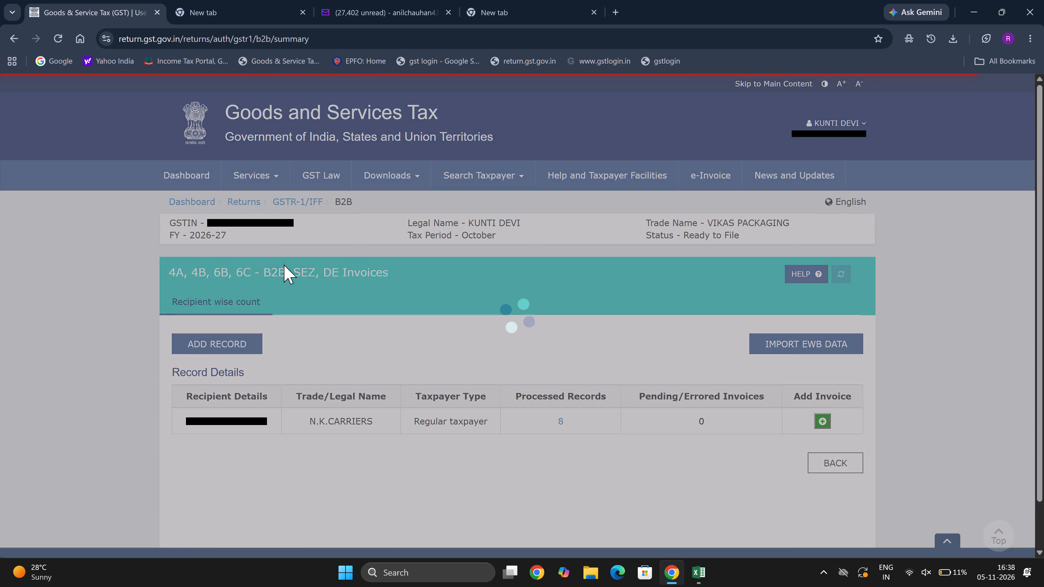
scroll(284, 264, "down", 1)
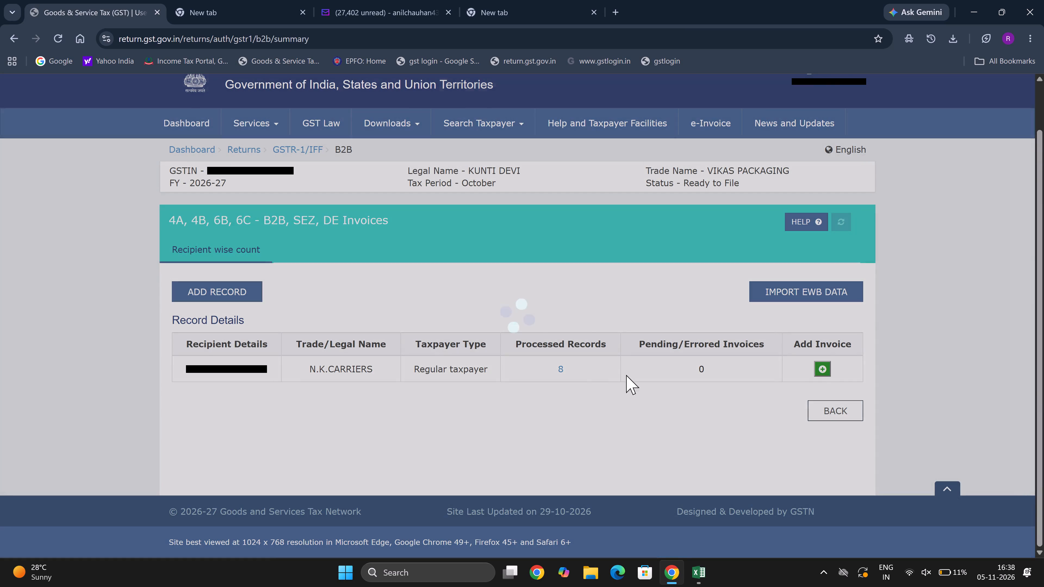
left_click(561, 370)
scroll(561, 370, "down", 2)
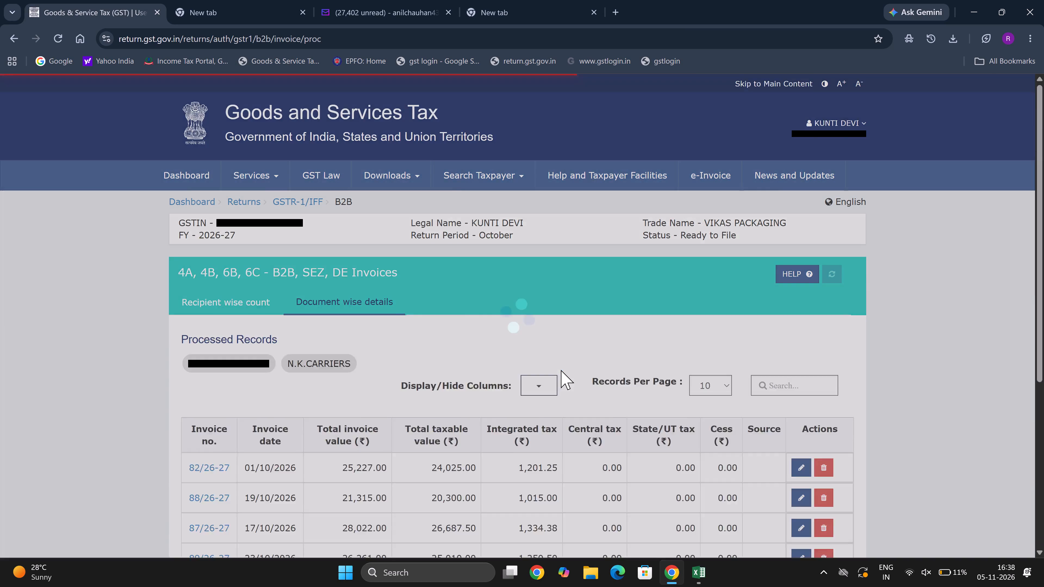
Examine the processed invoices listed for N.K.CARRIERS, then return to the B2B recipient list.
scroll(561, 370, "down", 3)
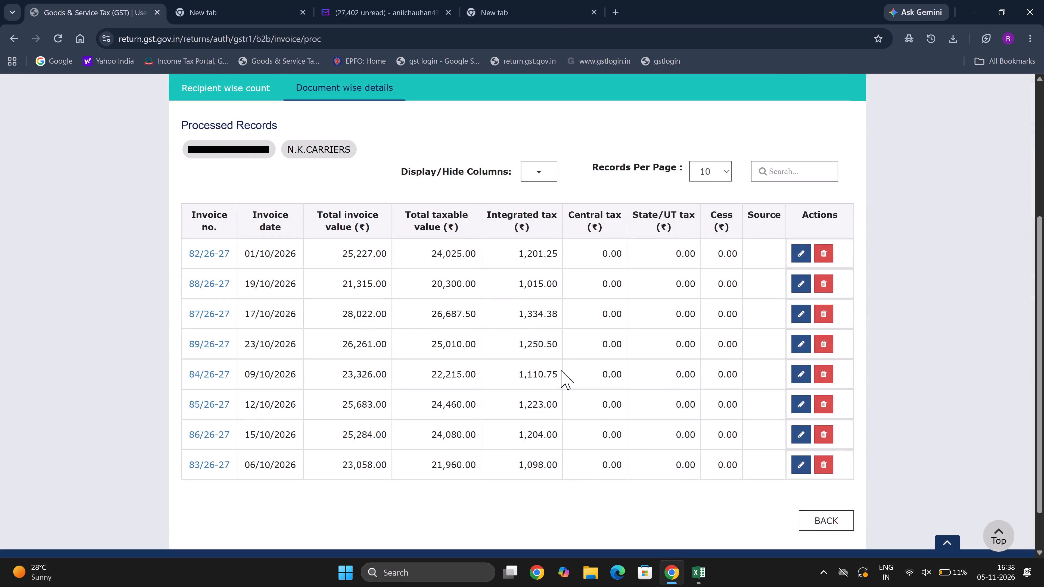
scroll(561, 370, "down", 1)
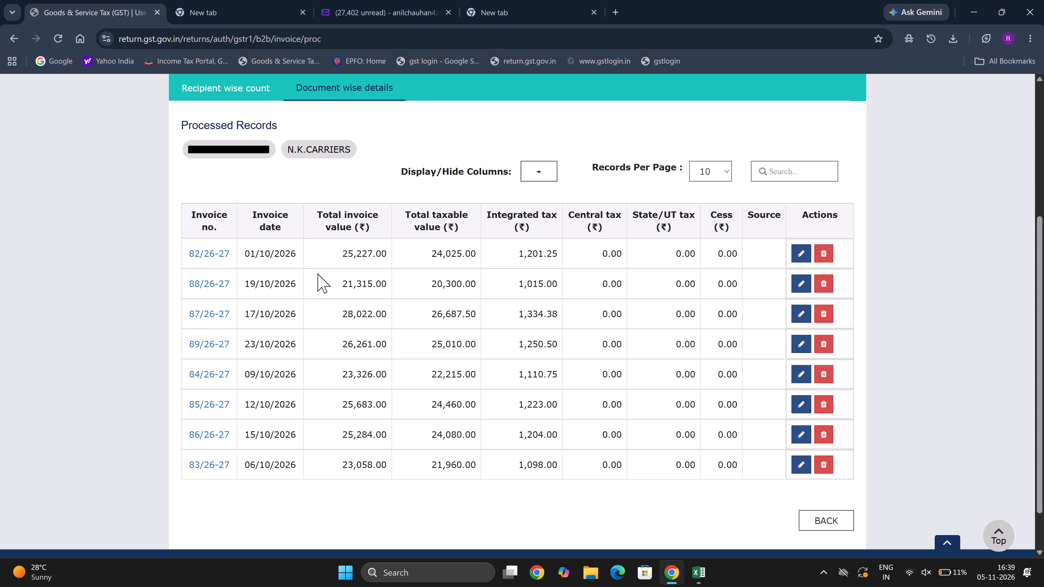
left_click(838, 523)
Add a new invoice for N.K.CARRIERS with number 90/26-27, date 25/10/2026 and total invoice value 23499.
left_click(824, 422)
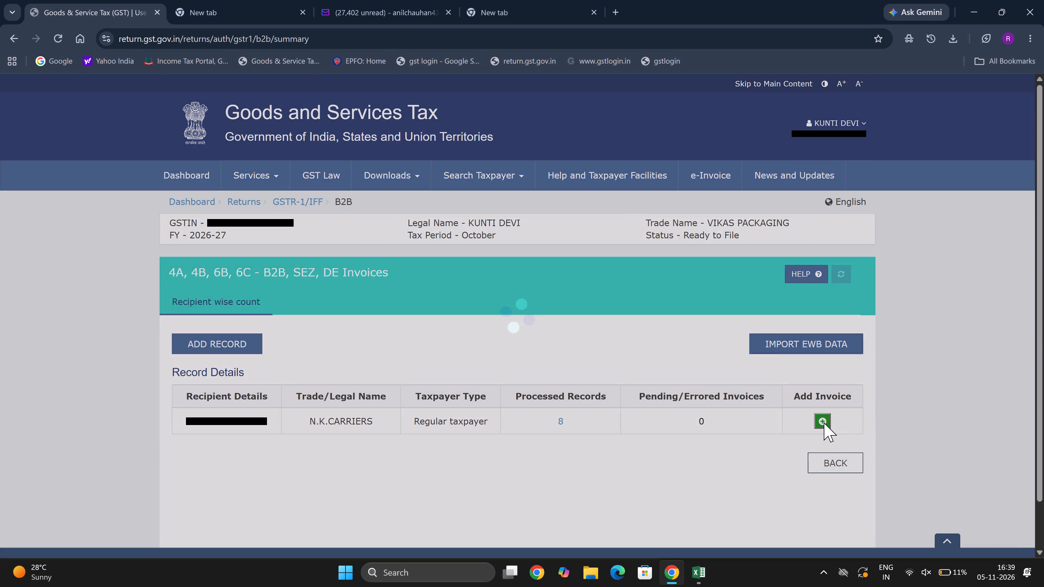
left_click(824, 422)
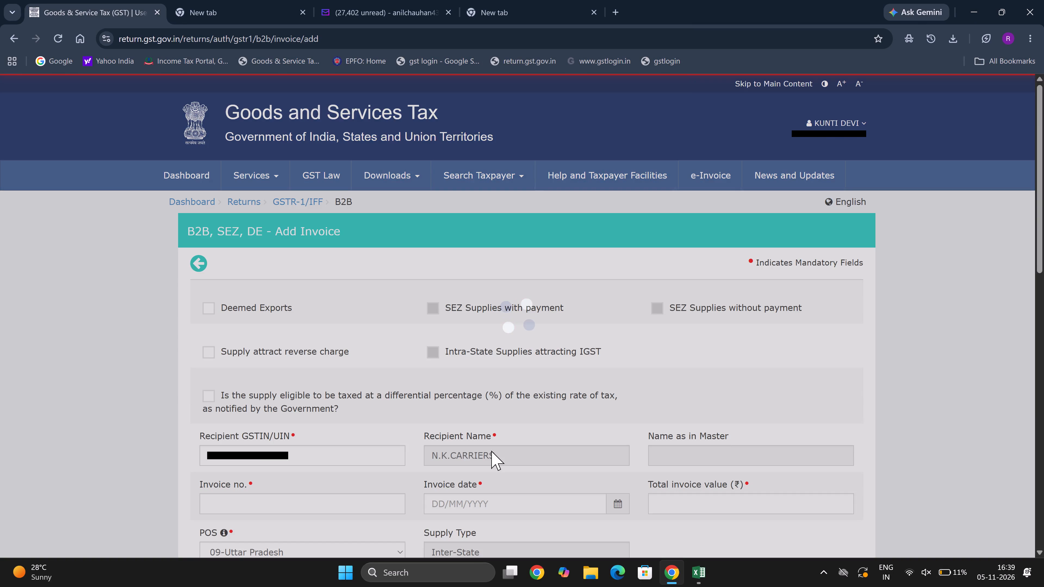
left_click(330, 508)
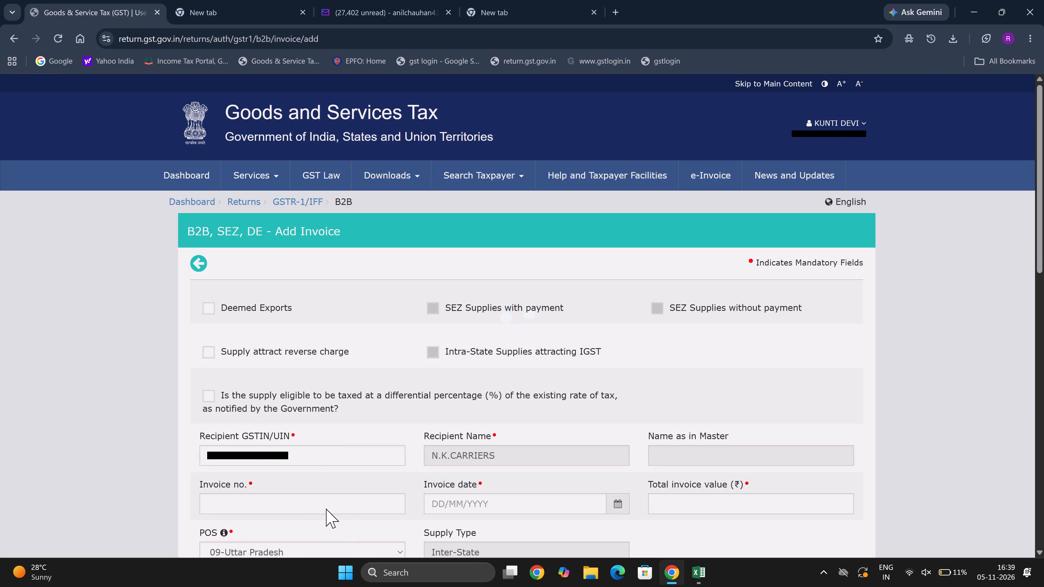
left_click(314, 508)
left_click(288, 505)
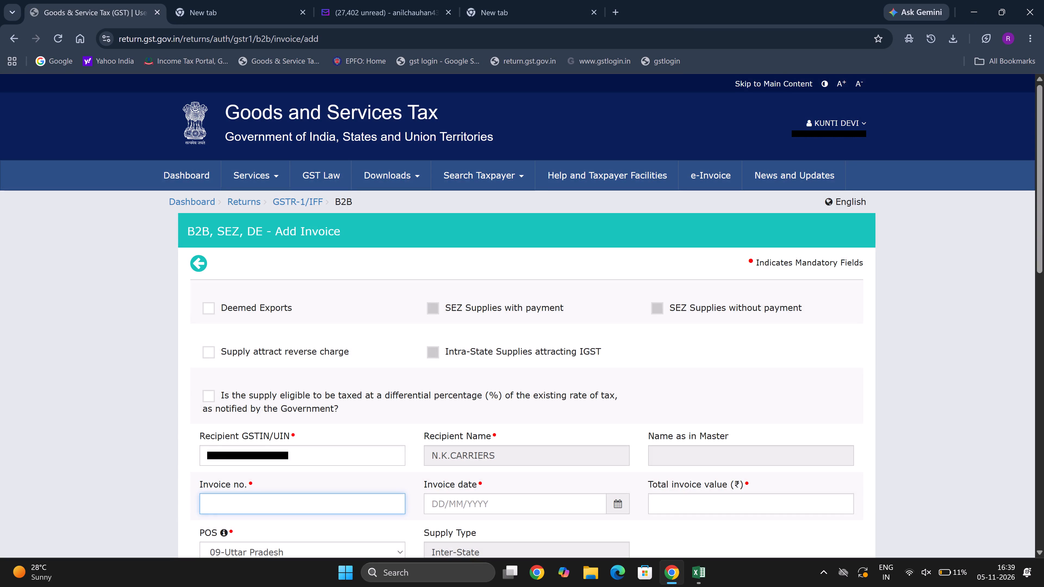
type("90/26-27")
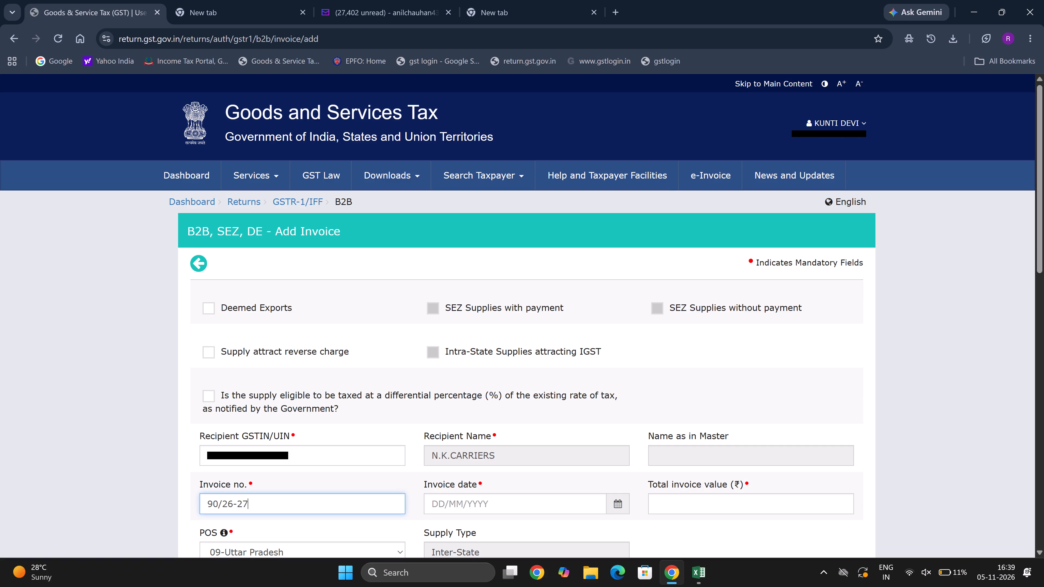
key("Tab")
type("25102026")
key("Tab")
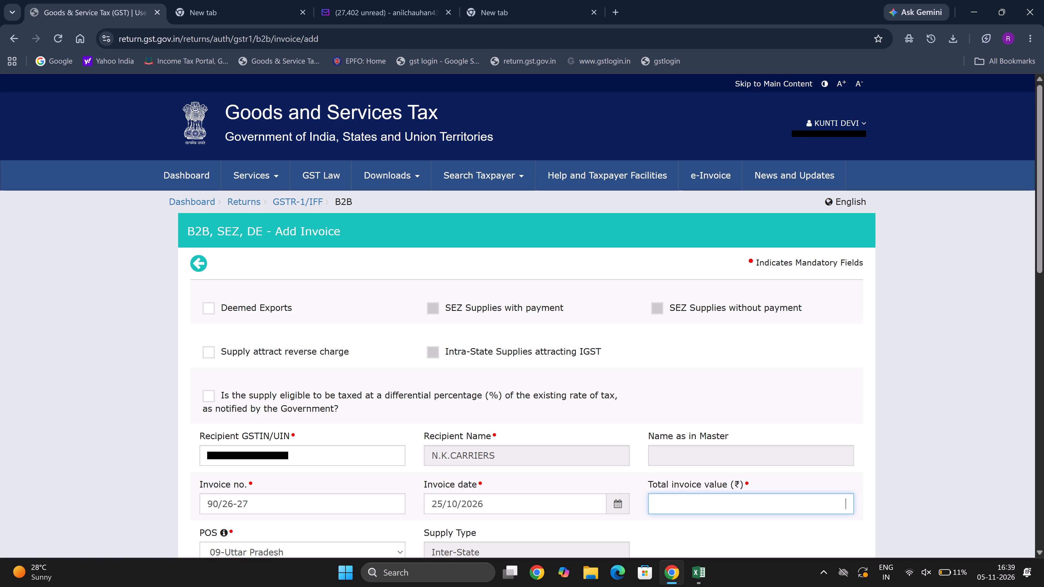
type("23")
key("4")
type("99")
Enter a taxable value of 22380 at the 5% rate and save the invoice.
scroll(550, 512, "down", 9)
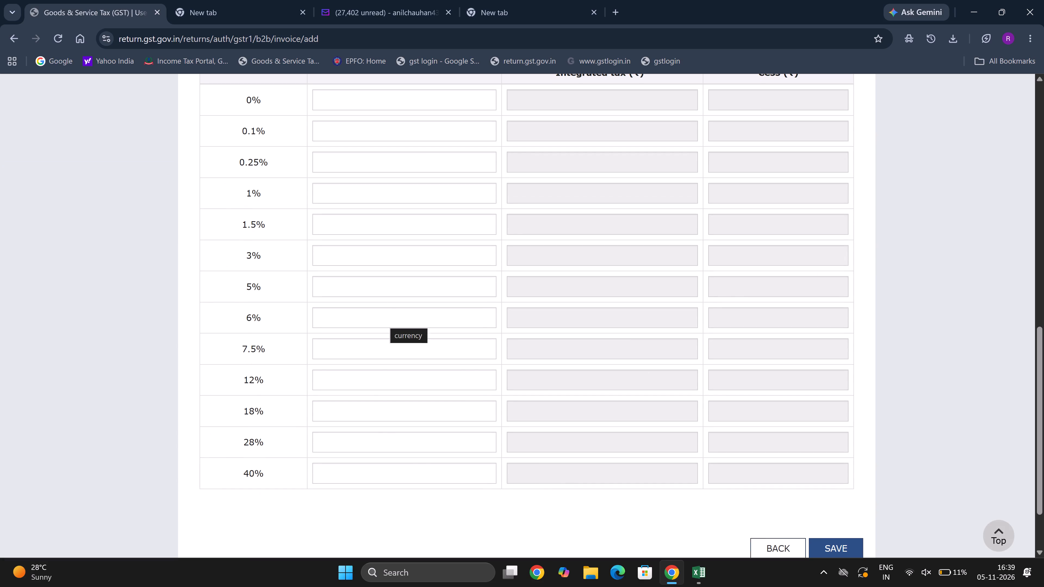
left_click(371, 288)
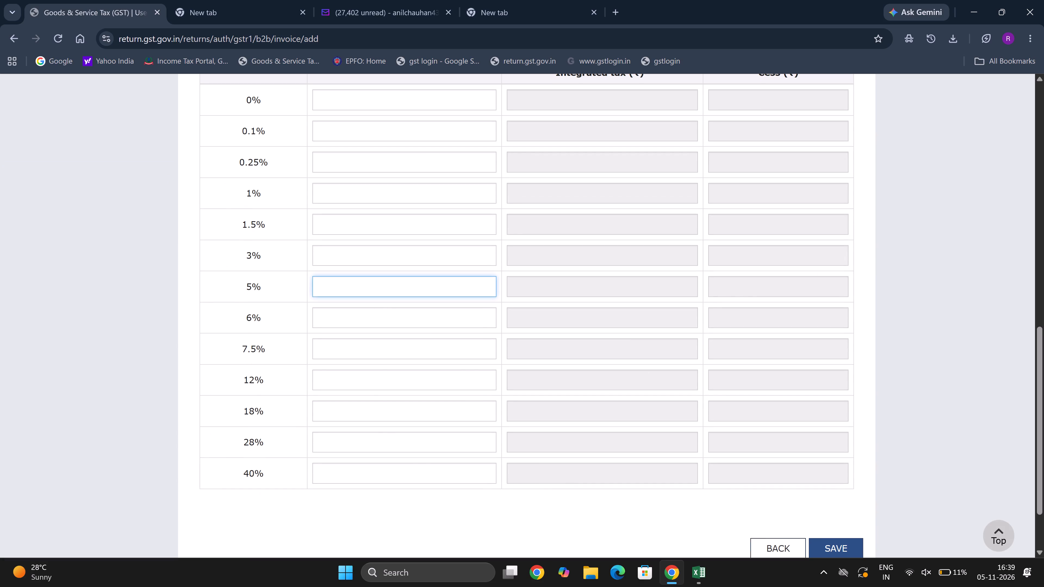
type("22380")
left_click(837, 543)
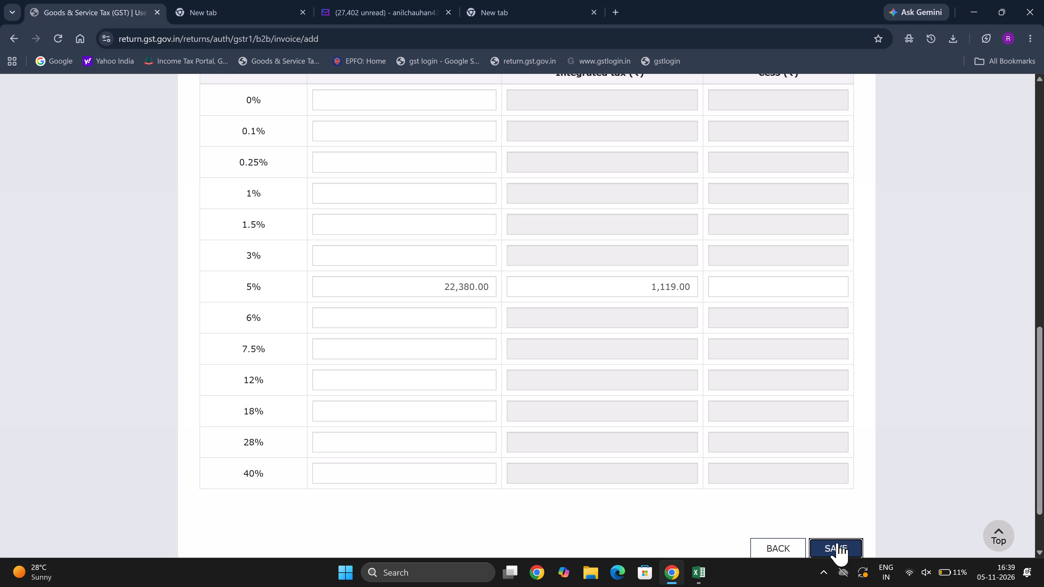
left_click(837, 543)
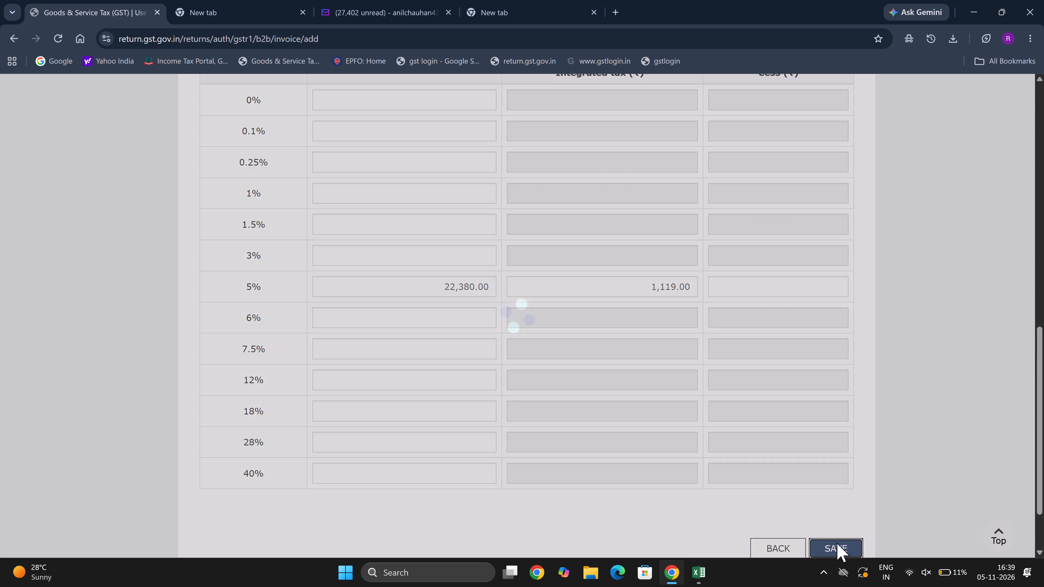
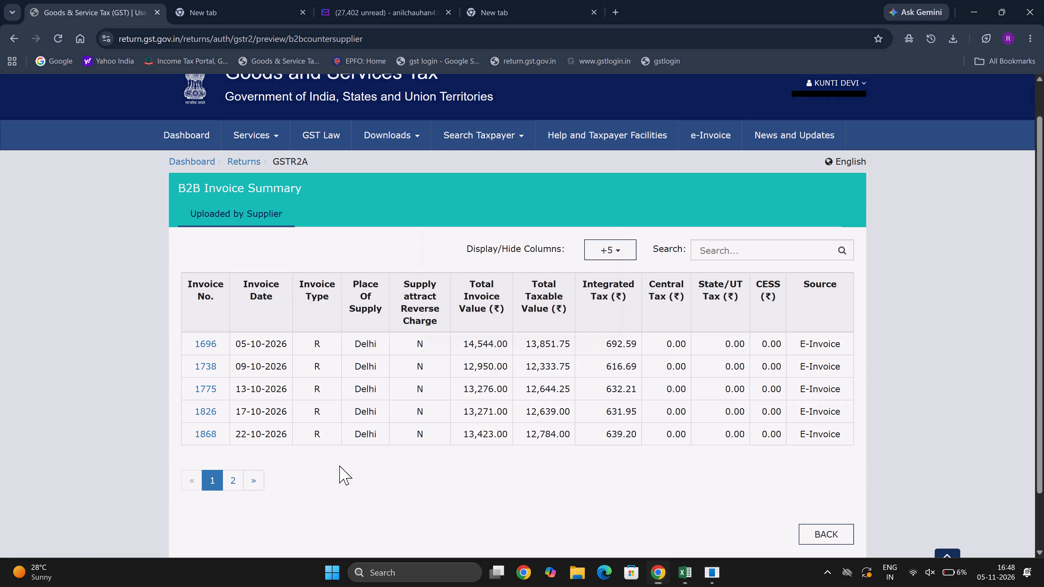
Dismiss the low-battery notice and view page 2 of the B2B invoices uploaded by M/S SHIV SHAKTI PACKAGING INDUSTRIES.
left_click(233, 480)
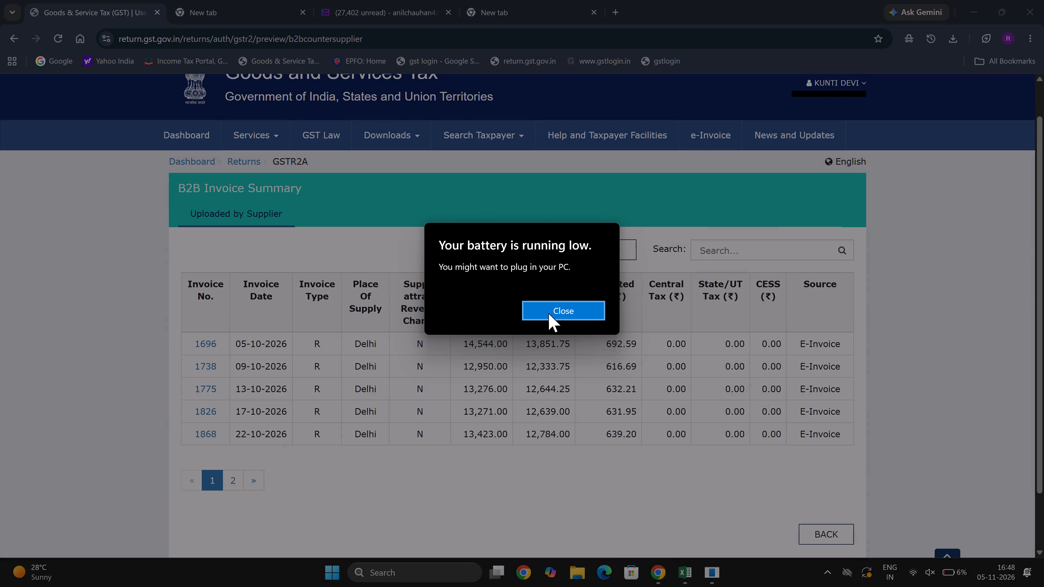
left_click(553, 310)
left_click(238, 481)
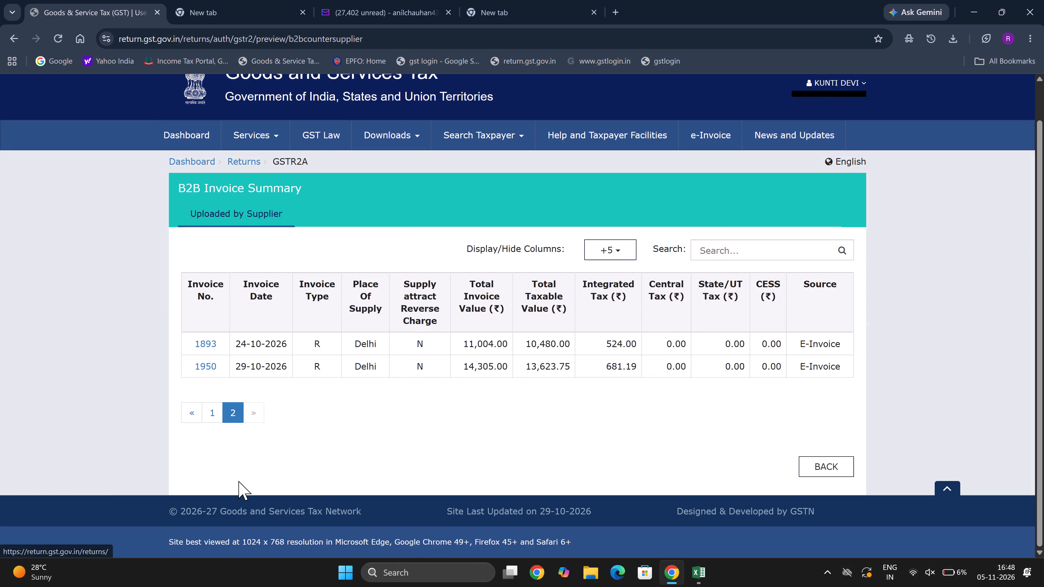
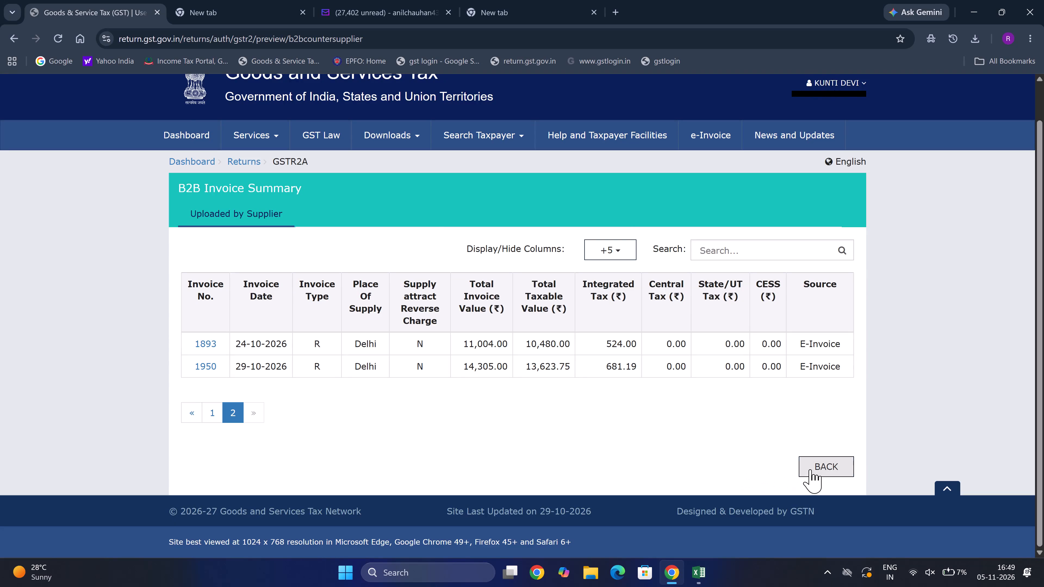
Return to the GSTR-2A overview, then reopen the B2B invoice list uploaded by M/S SHIV SHAKTI PACKAGING INDUSTRIES and review its first page.
left_click(810, 469)
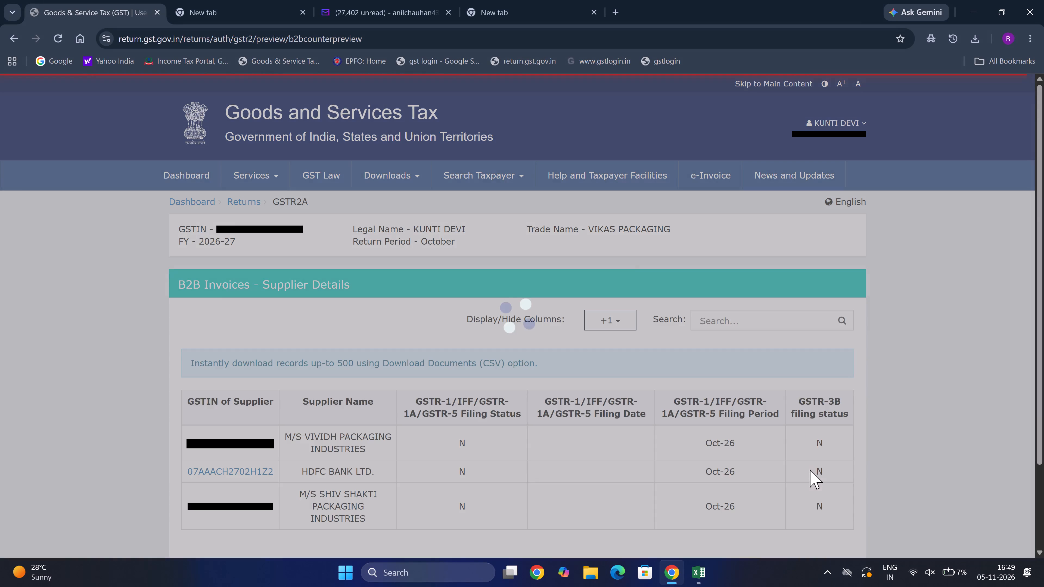
scroll(561, 246, "down", 4)
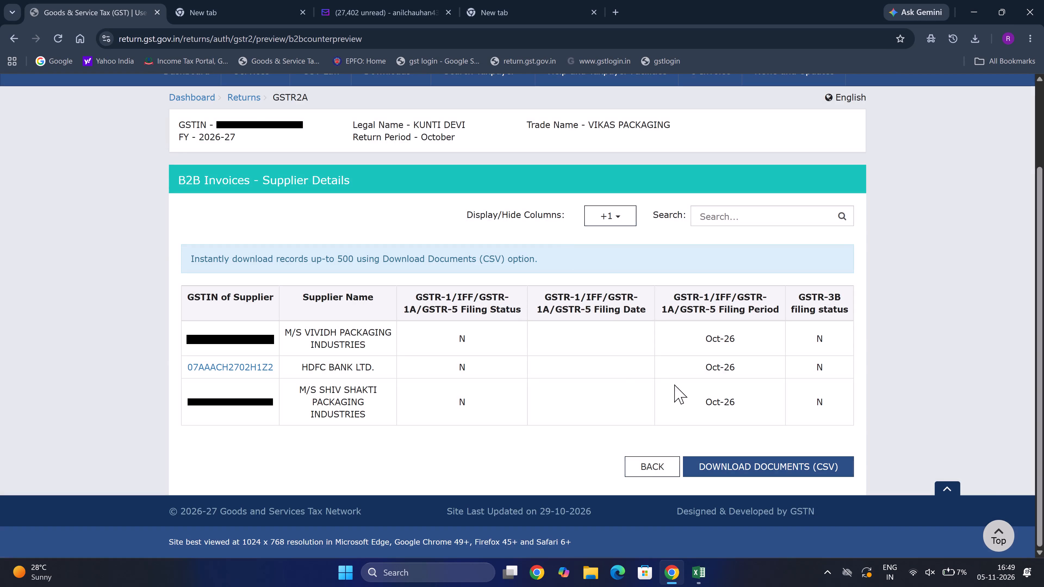
left_click(655, 463)
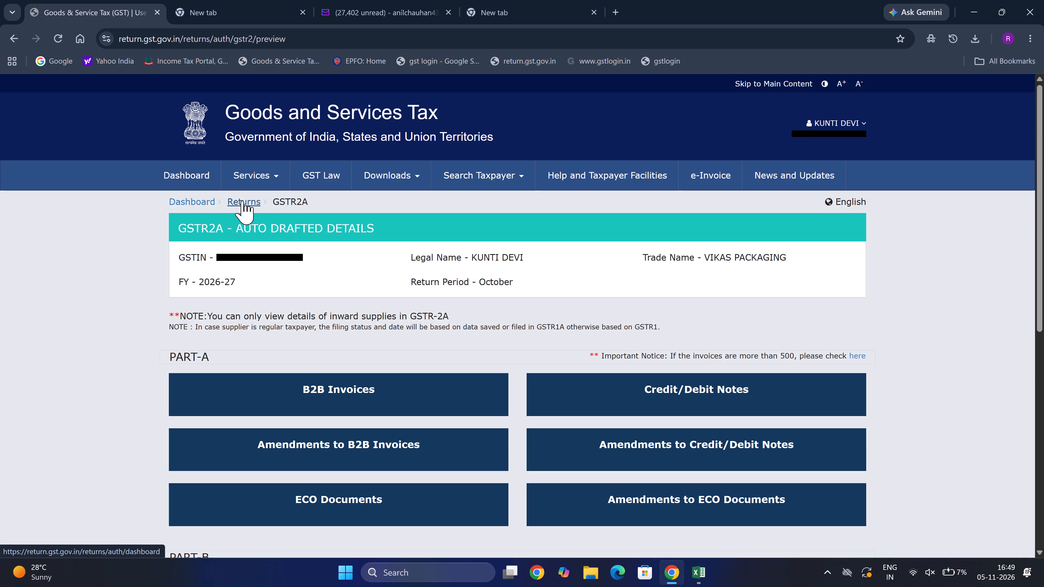
left_click(365, 397)
scroll(670, 432, "down", 2)
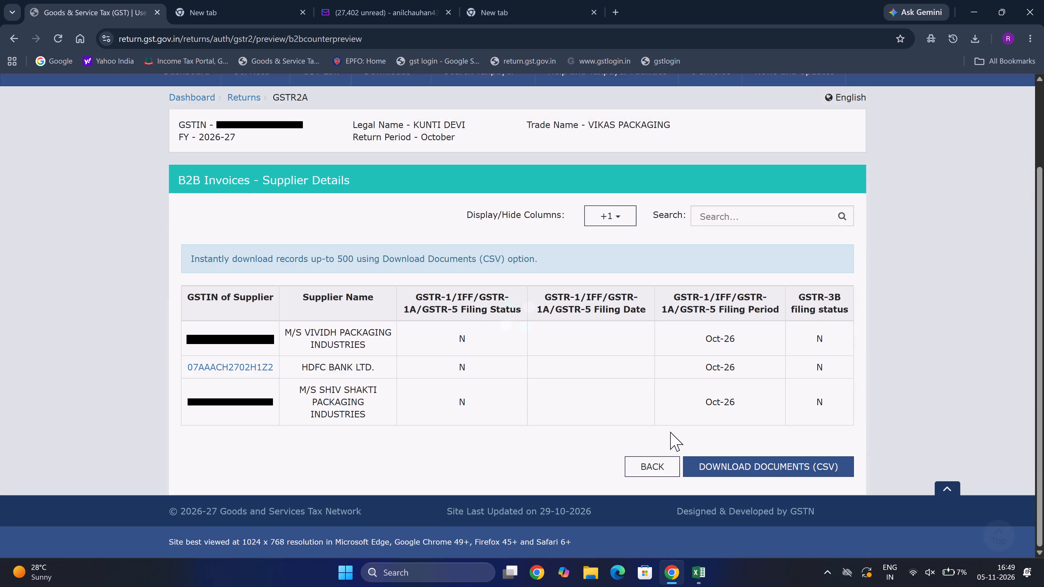
left_click(248, 403)
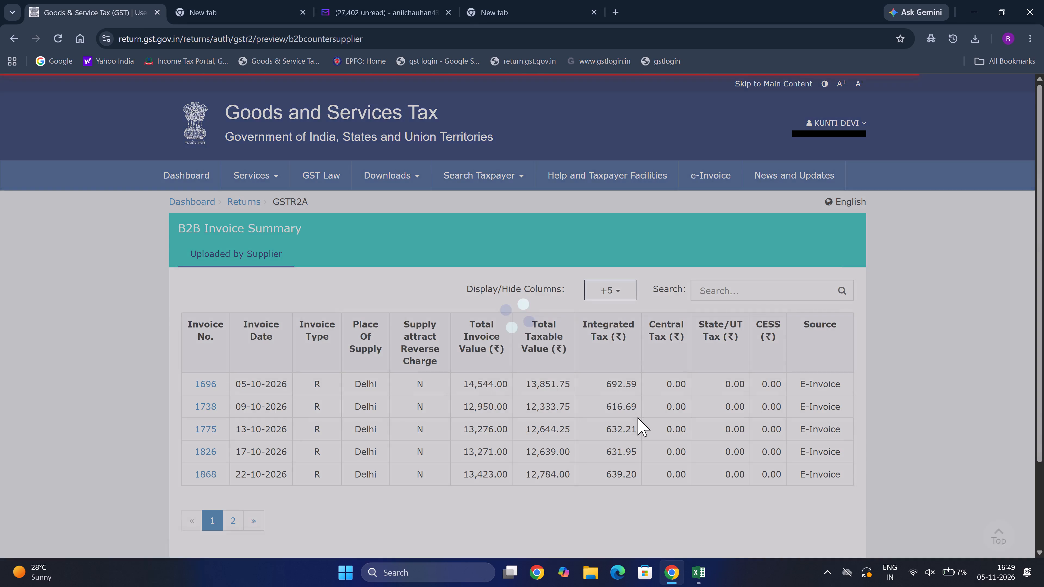
scroll(638, 417, "down", 1)
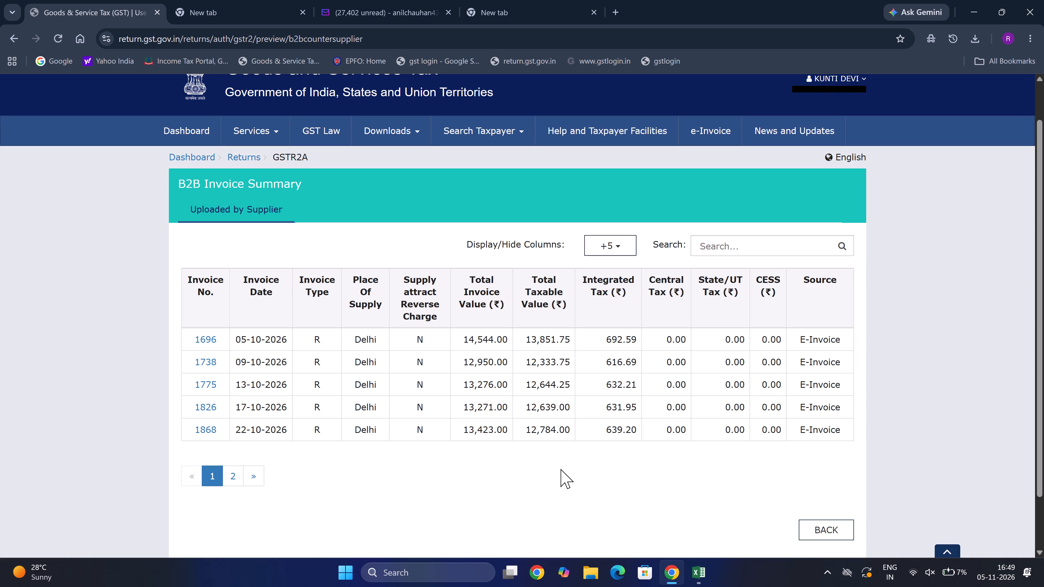
Open the account options of the logged-in VIKAS PACKAGING taxpayer.
scroll(670, 344, "up", 2)
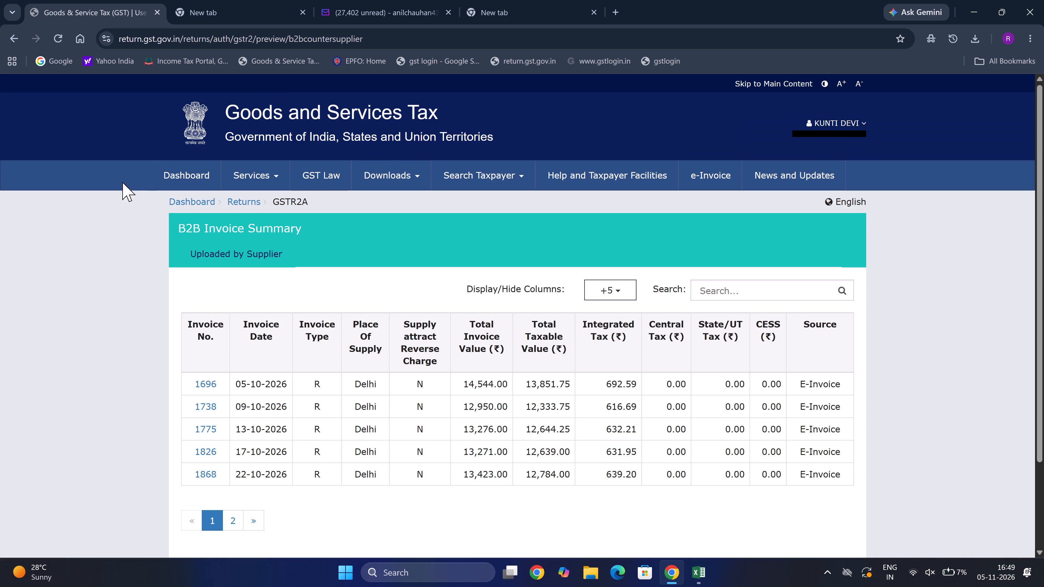
left_click(850, 122)
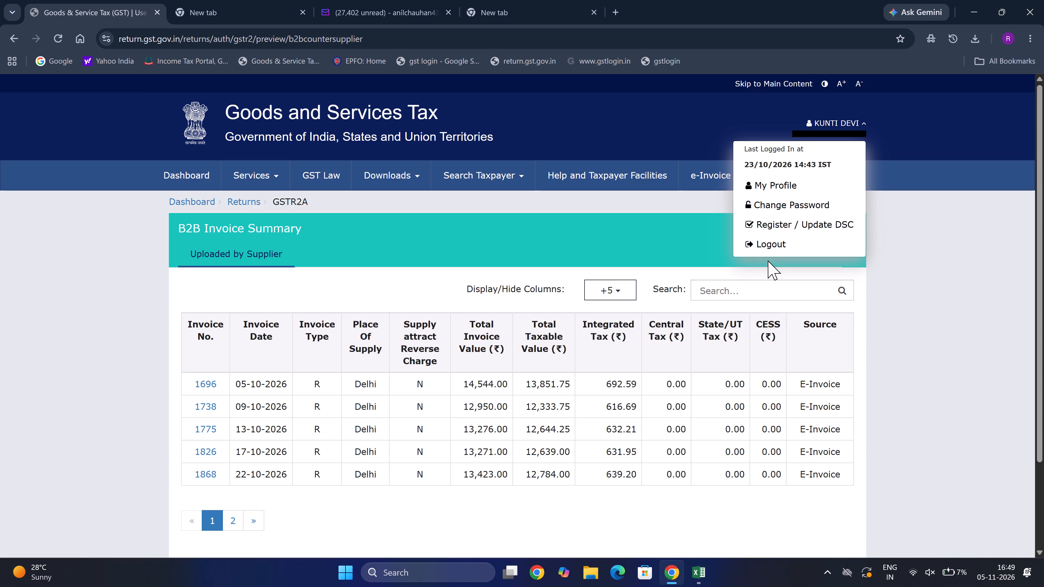
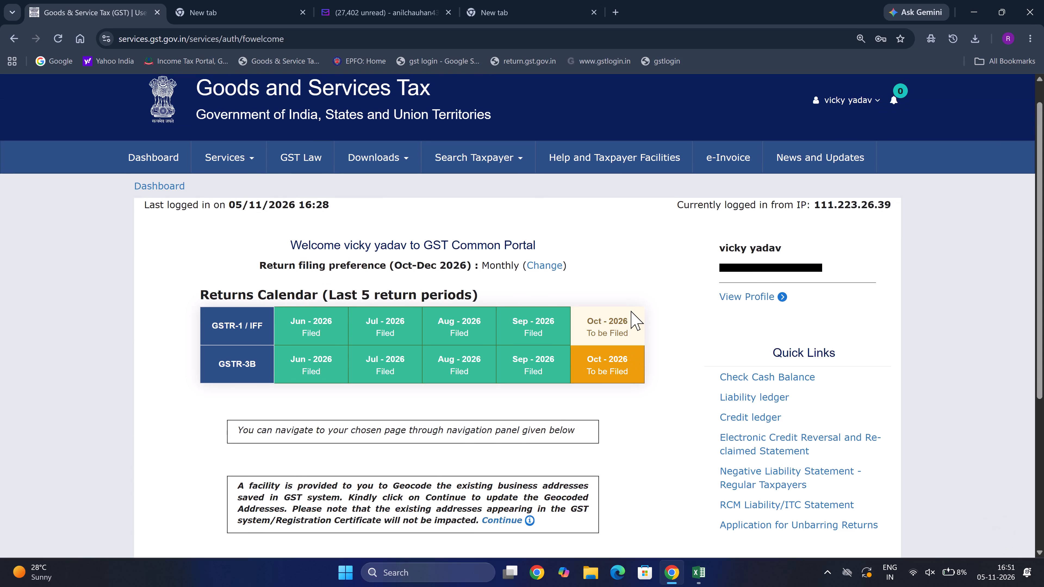
Open the notices and orders issued to the logged-in taxpayer and review the list.
scroll(631, 311, "down", 6)
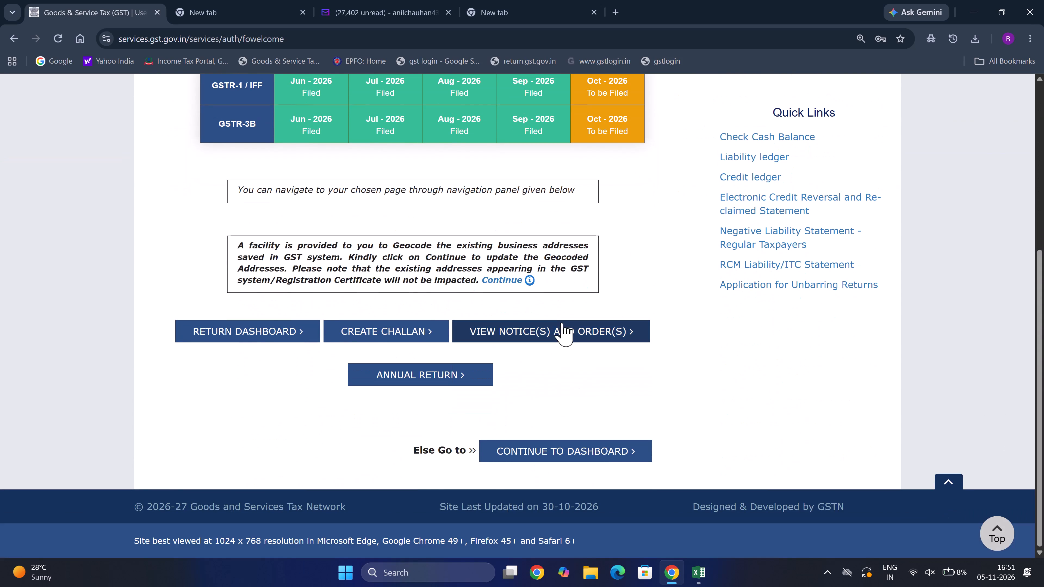
left_click(533, 330)
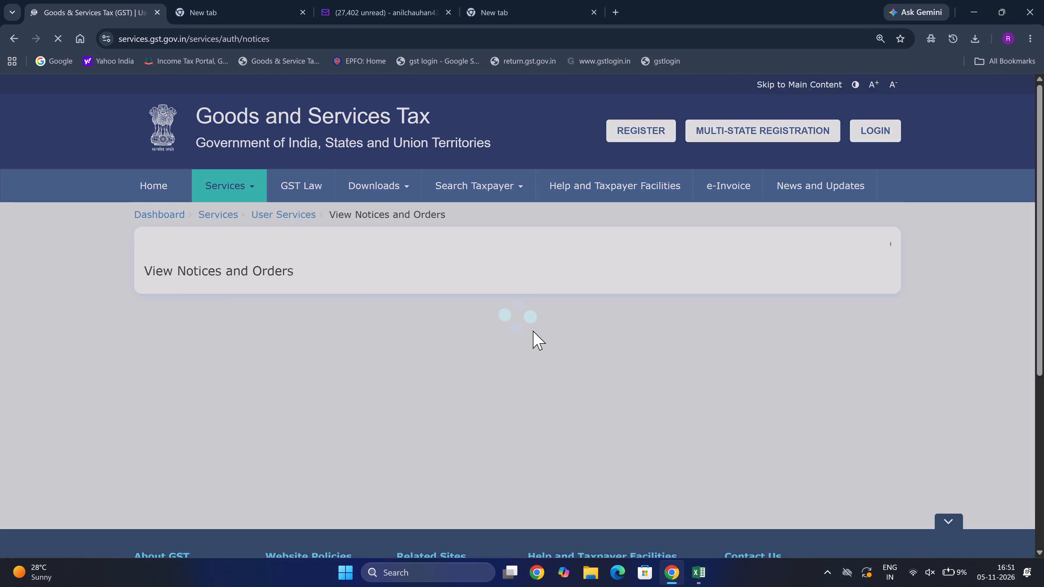
scroll(533, 330, "down", 2)
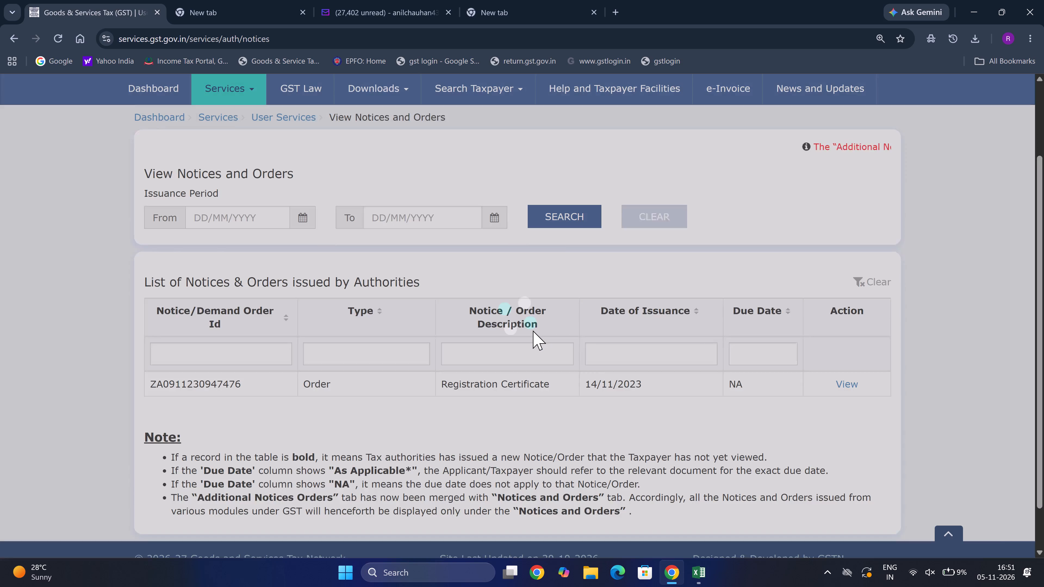
scroll(533, 330, "up", 3)
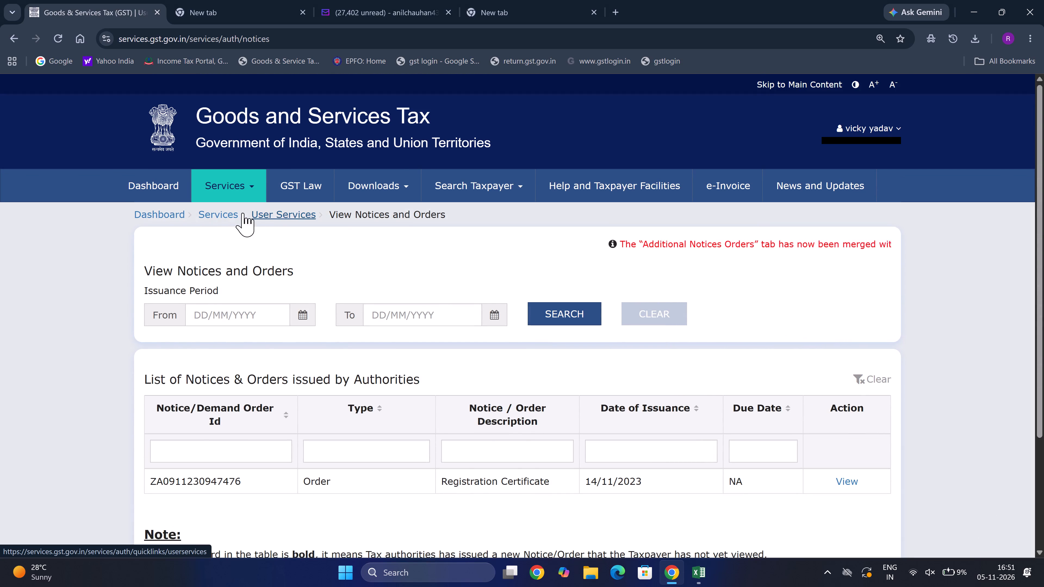
Return to the dashboard, find the returns for 2026-27, Quarter 3 (Oct - Dec), October, and open GSTR-1 for online preparation.
left_click(170, 214)
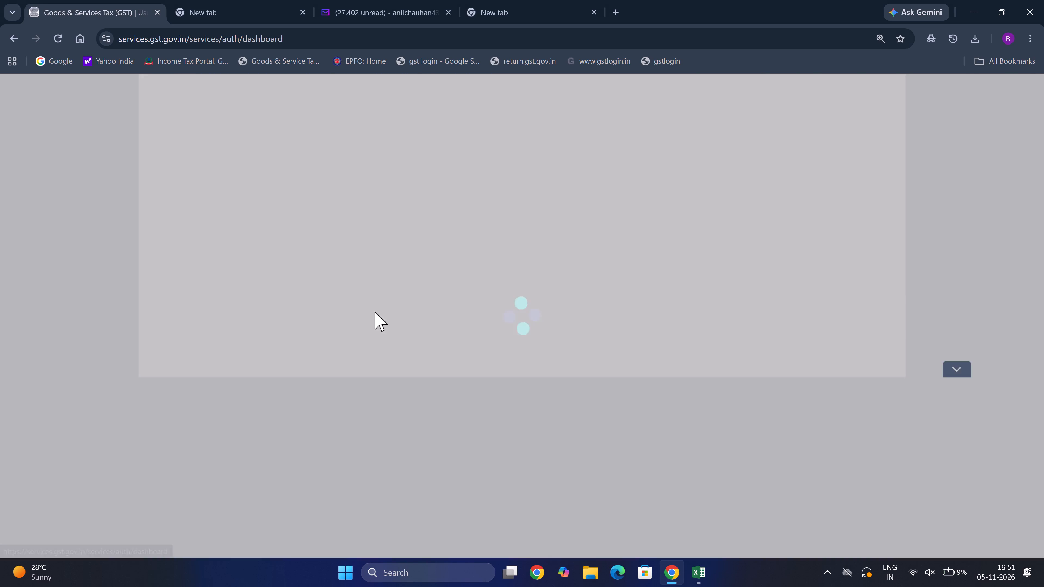
scroll(375, 311, "down", 4)
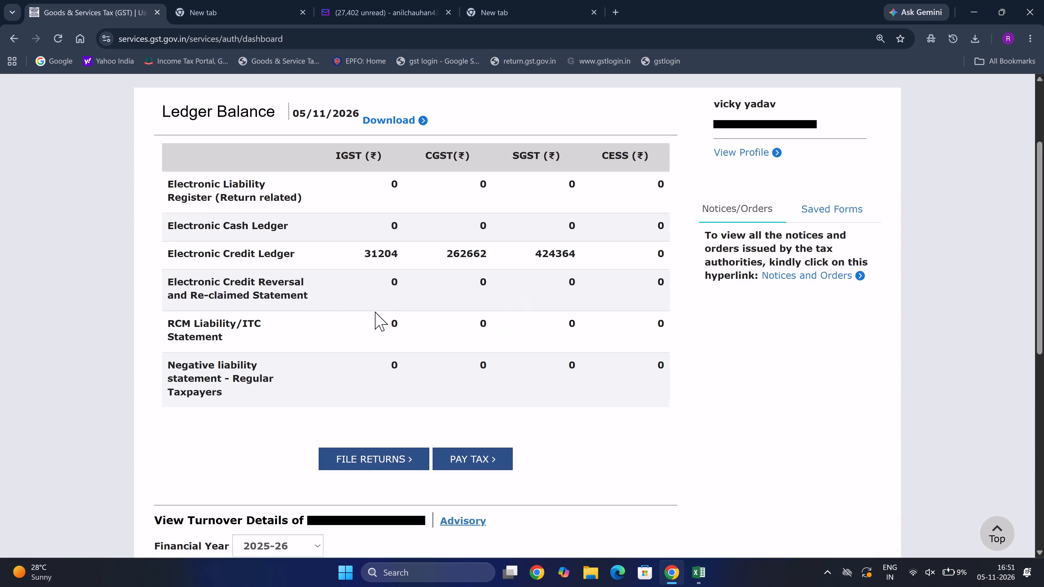
scroll(375, 311, "down", 3)
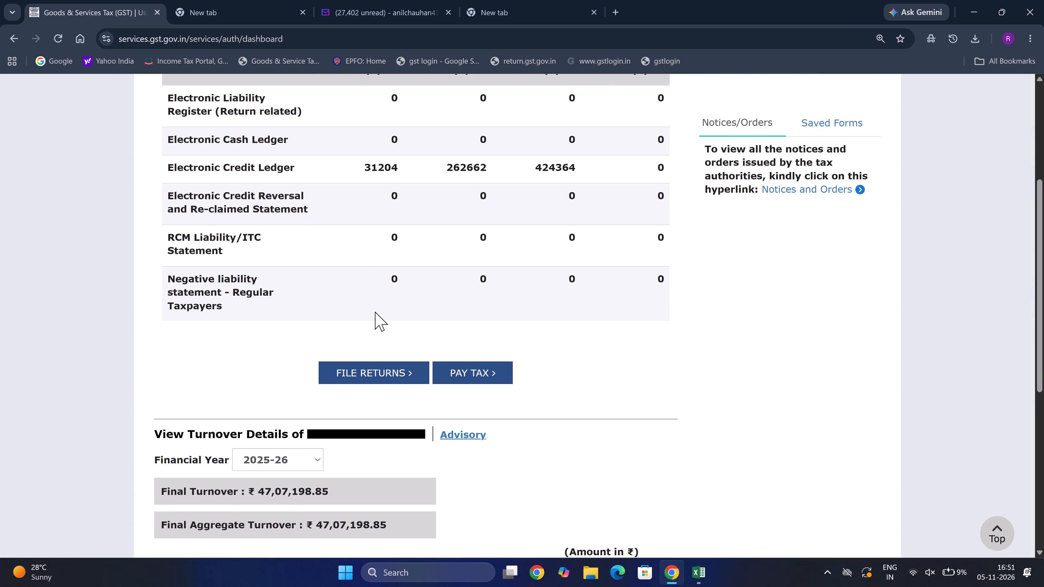
left_click(366, 367)
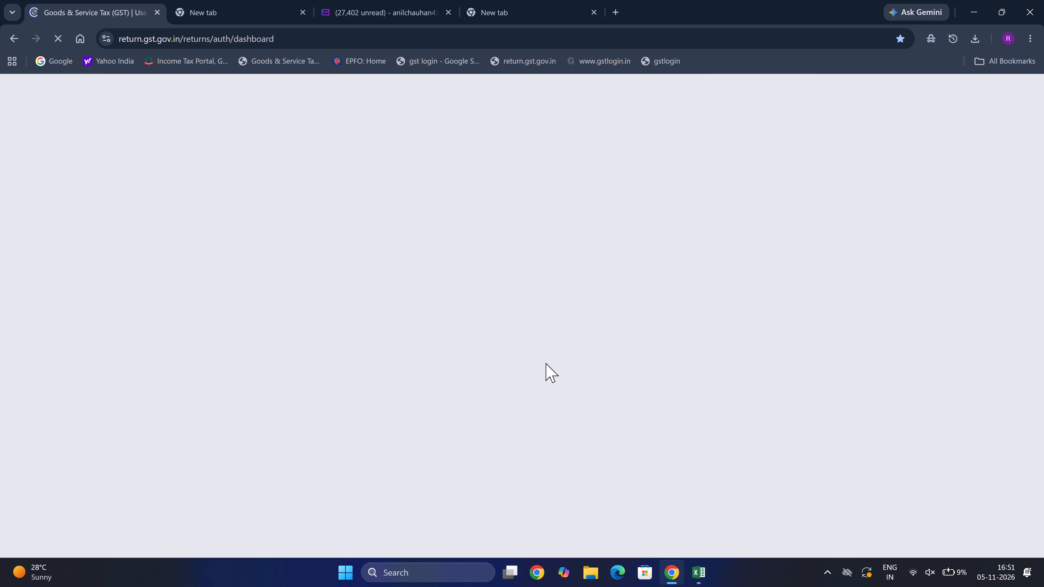
scroll(619, 368, "down", 1)
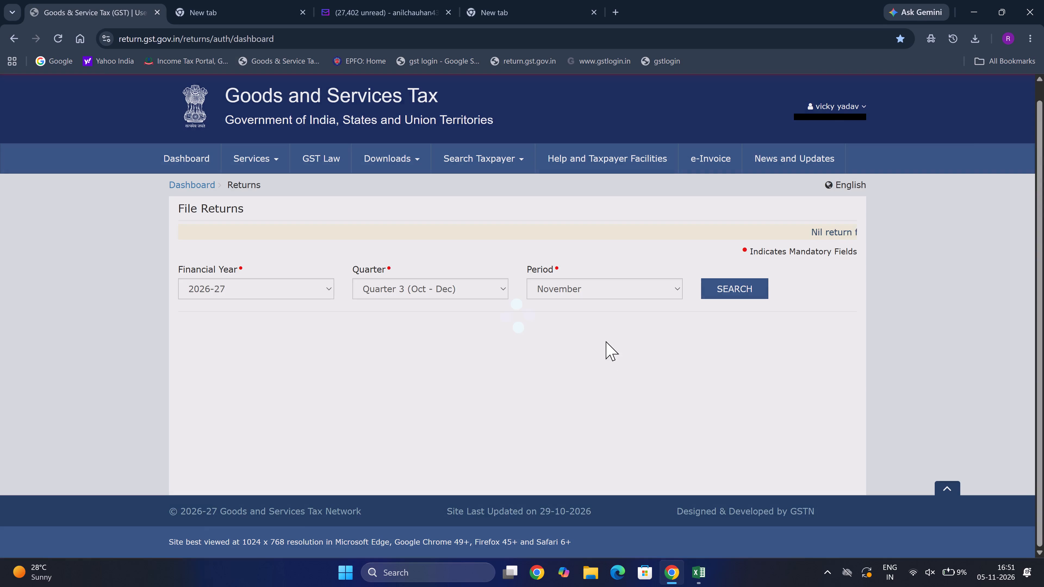
left_click(495, 287)
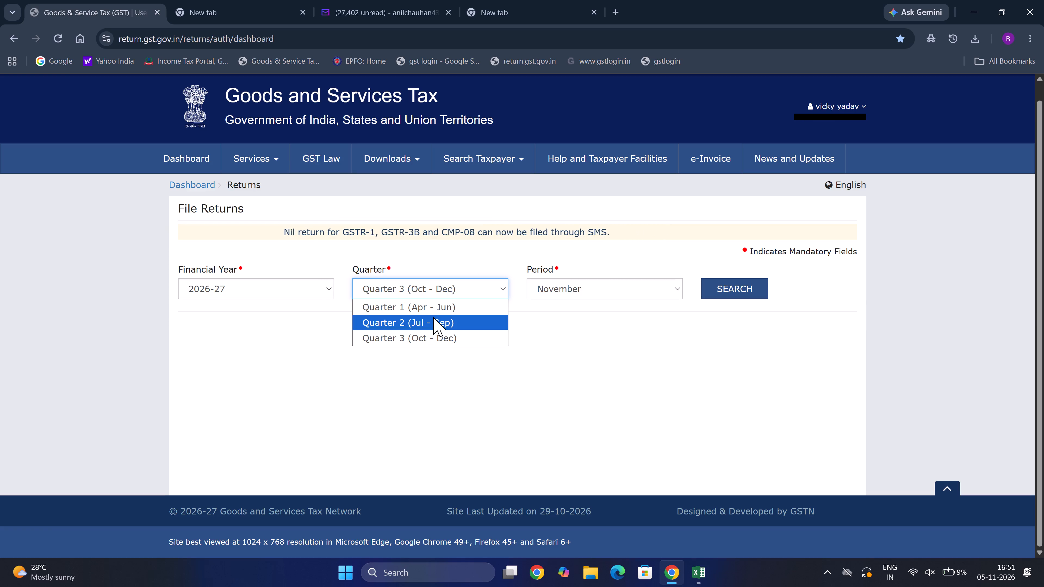
left_click(427, 336)
left_click(584, 286)
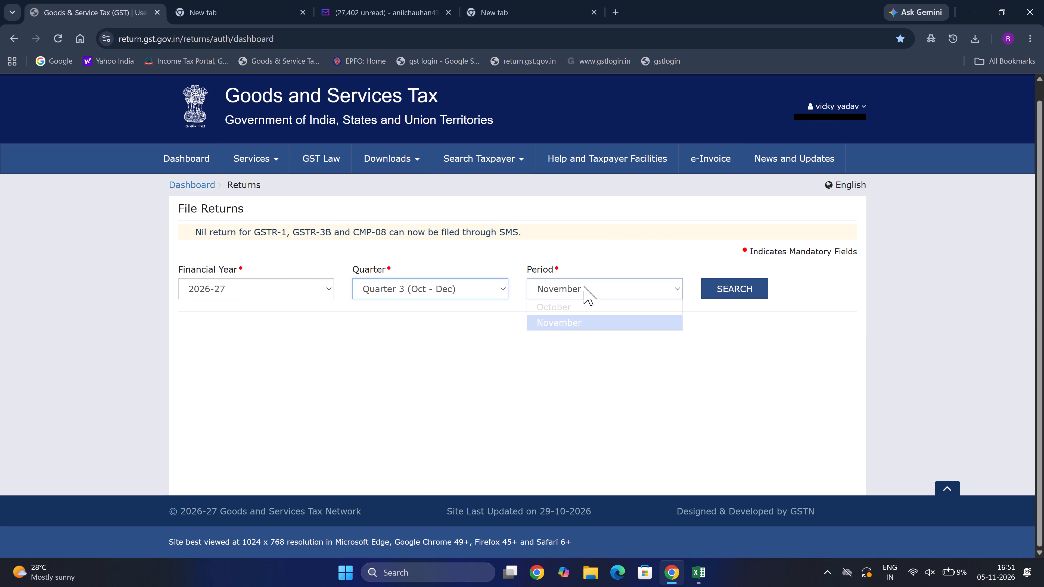
left_click(577, 302)
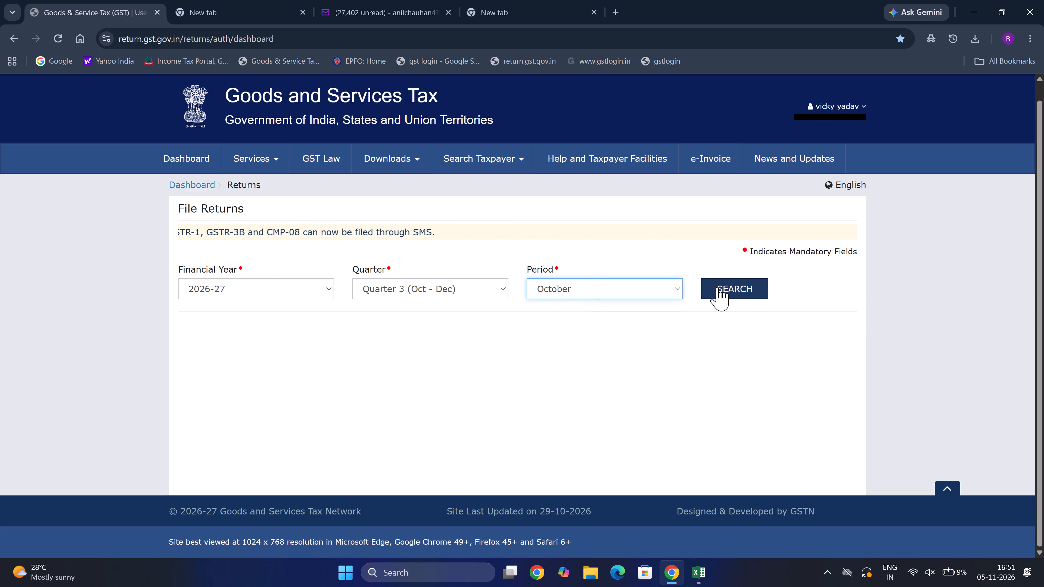
left_click(717, 287)
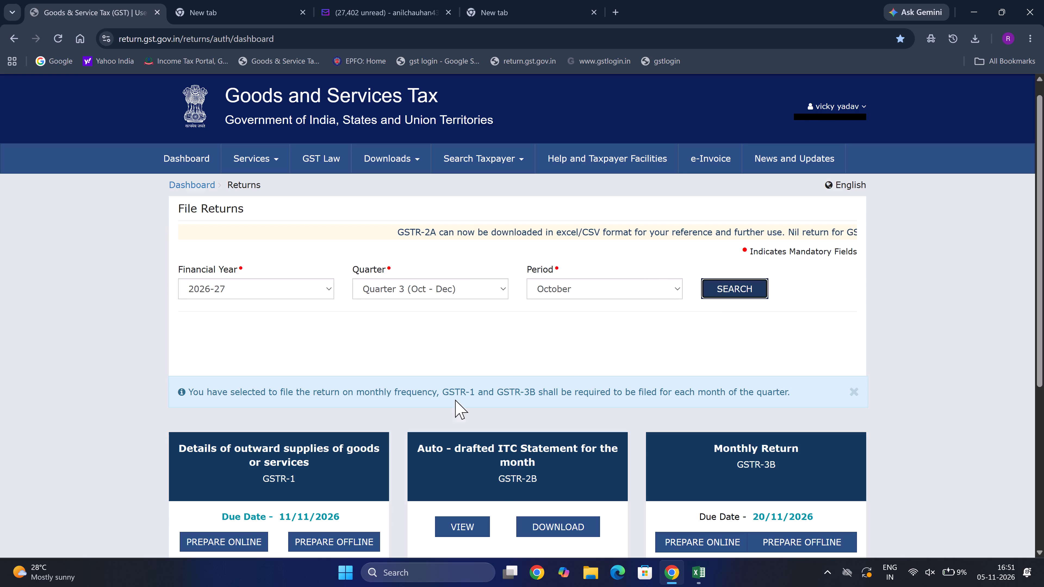
left_click(296, 467)
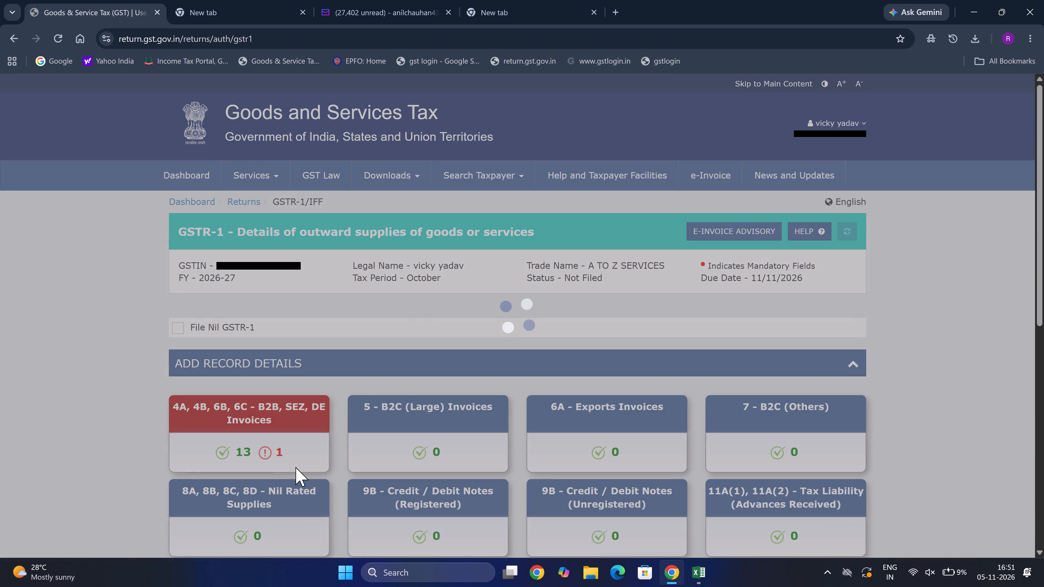
Open SAROJ PACKAGING PRIVATE LIMITED's errored B2B invoice 96/26-27 in its edit details and examine the reported error.
left_click(303, 410)
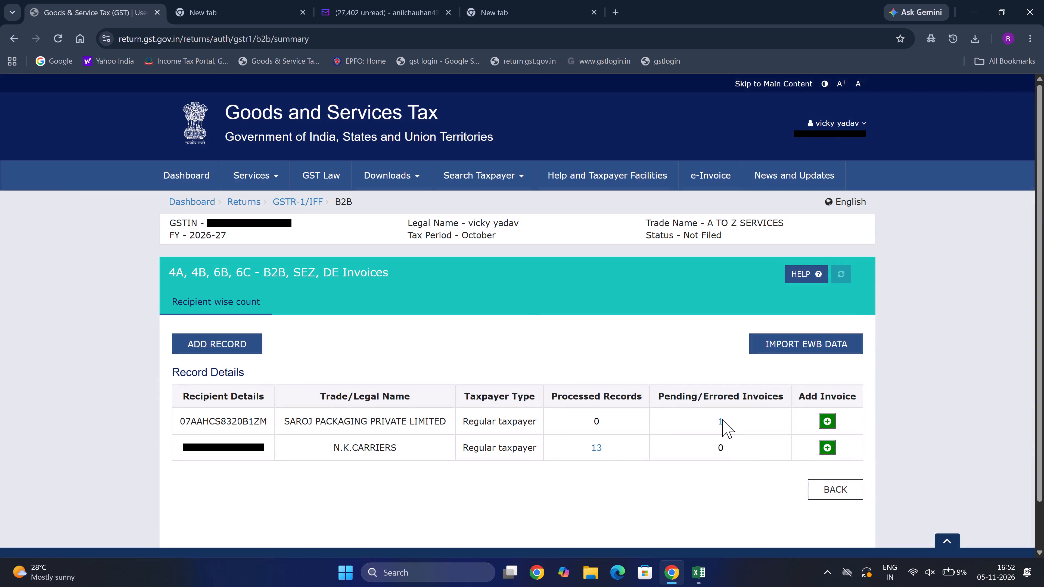
left_click(721, 419)
scroll(721, 419, "down", 1)
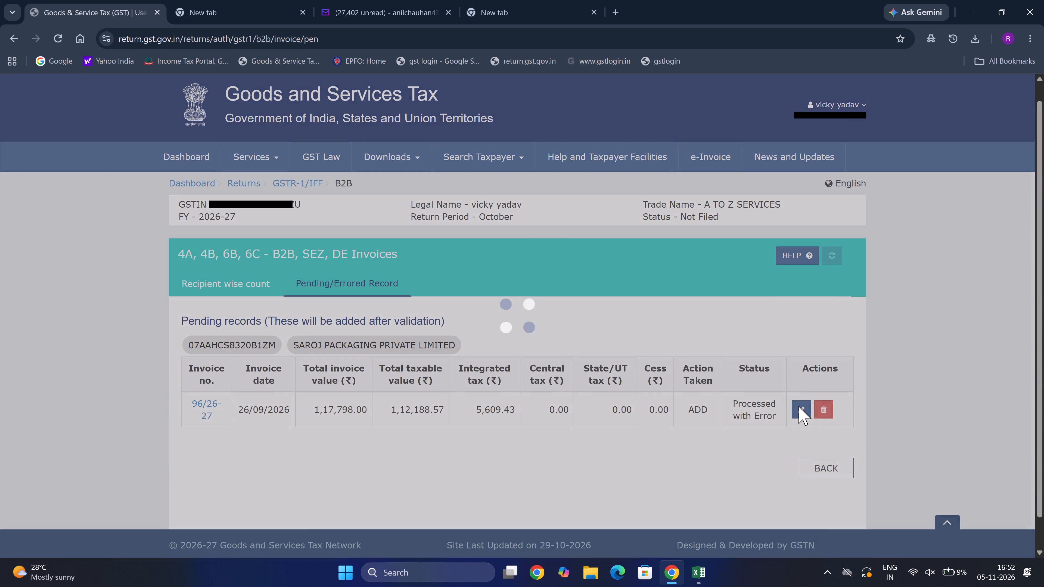
left_click(798, 406)
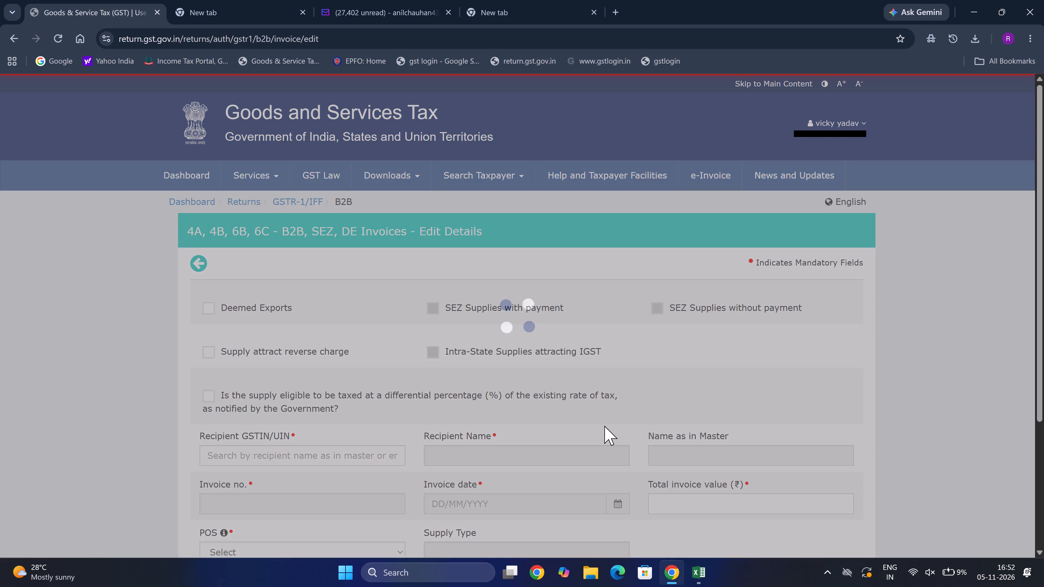
scroll(604, 426, "down", 4)
scroll(604, 426, "up", 1)
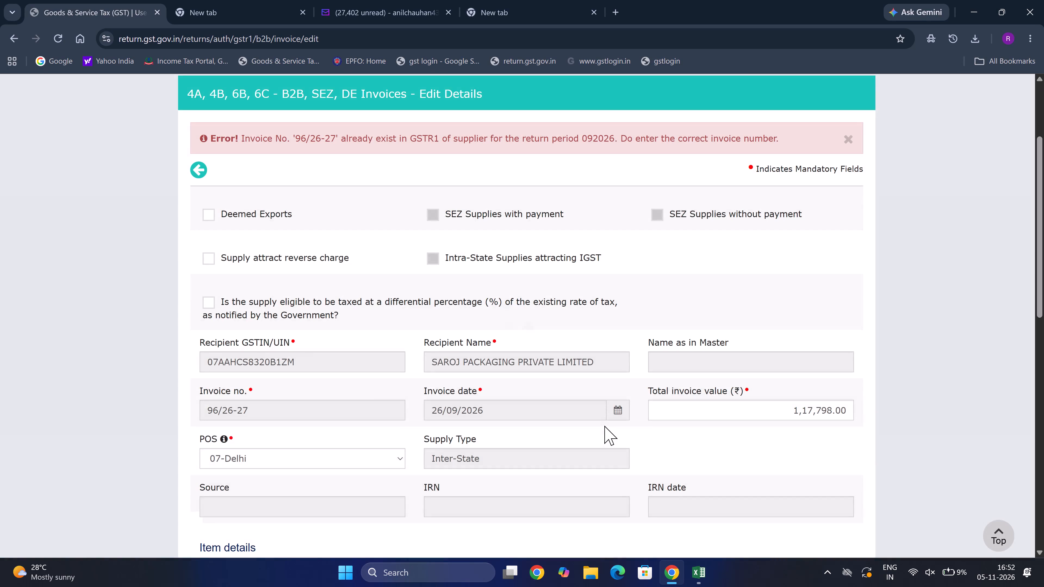
scroll(604, 426, "up", 2)
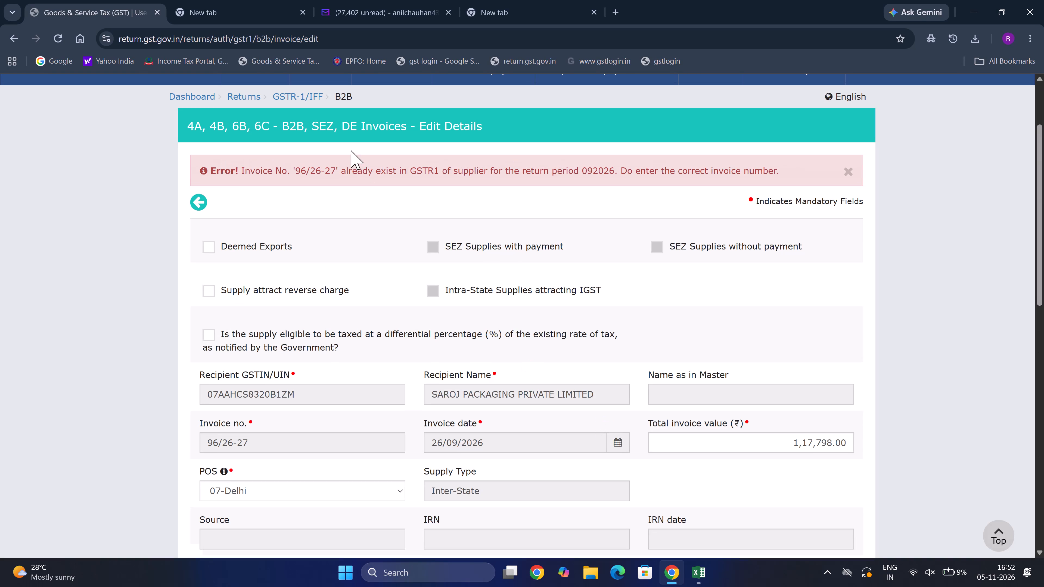
Go back through the GSTR-1 overview to N.K.CARRIERS' processed B2B invoices and review both pages of records.
left_click(284, 101)
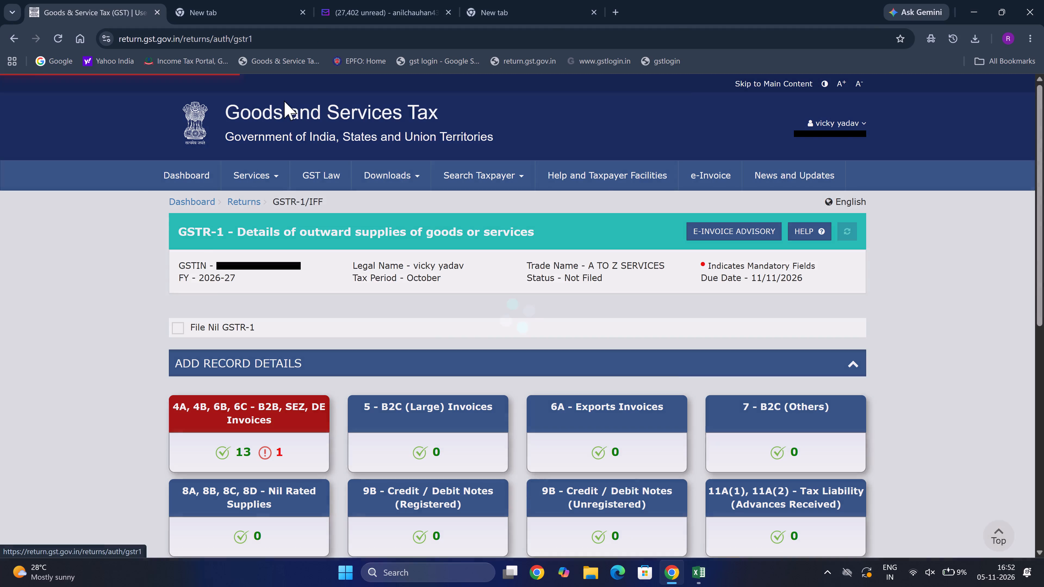
left_click(240, 421)
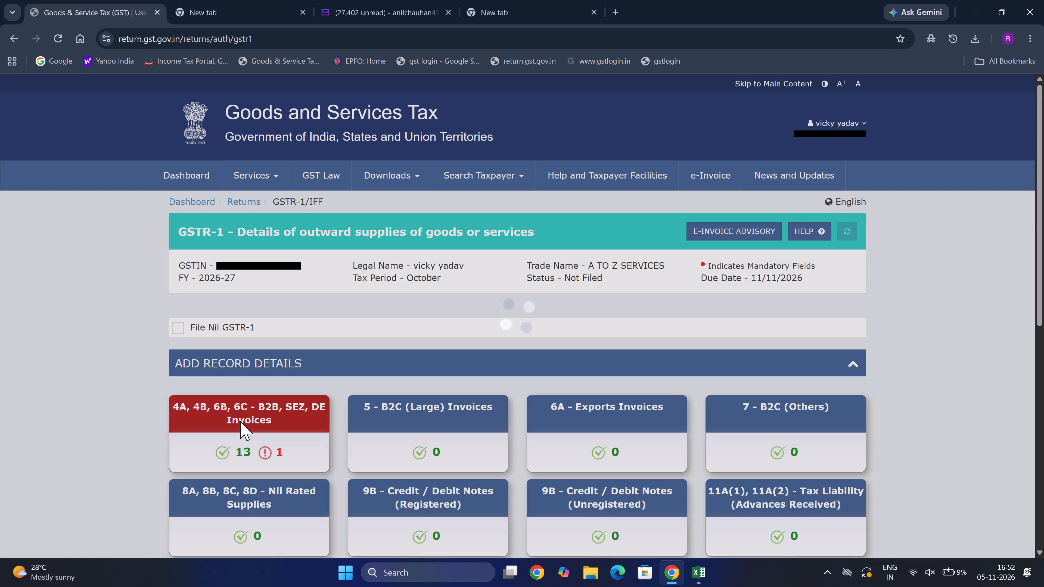
left_click(240, 421)
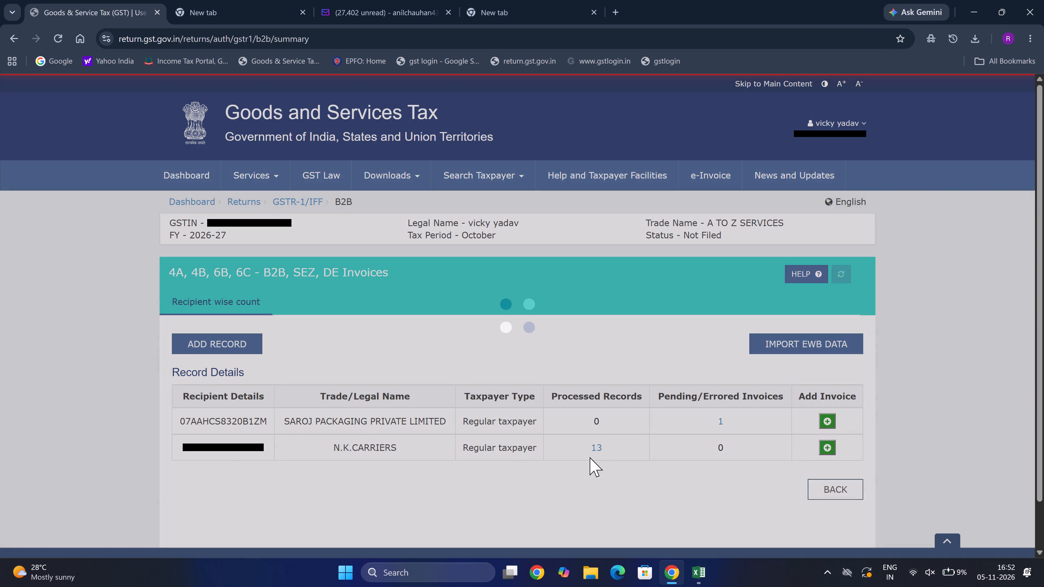
left_click(594, 447)
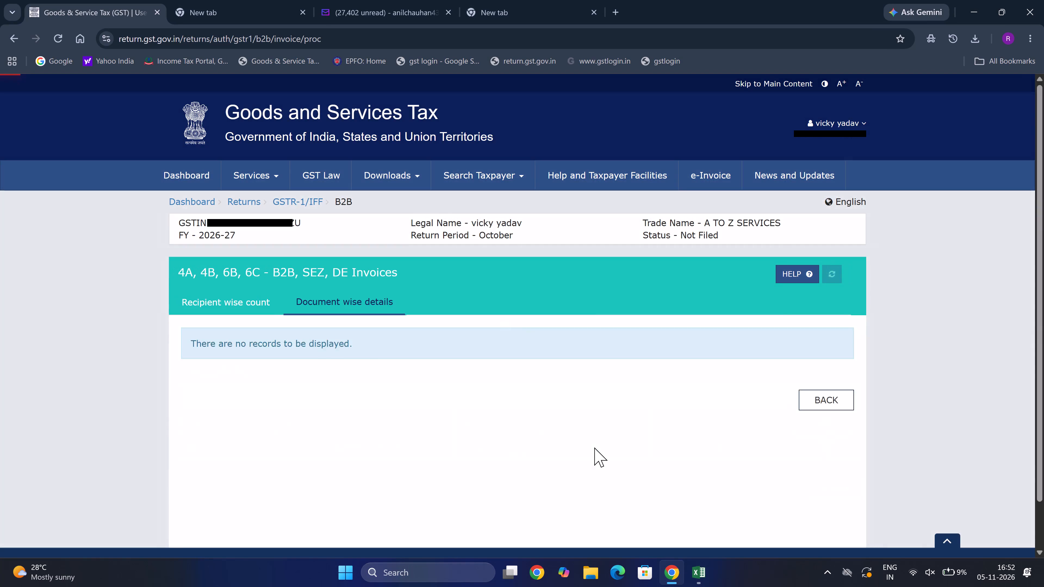
scroll(386, 510, "down", 4)
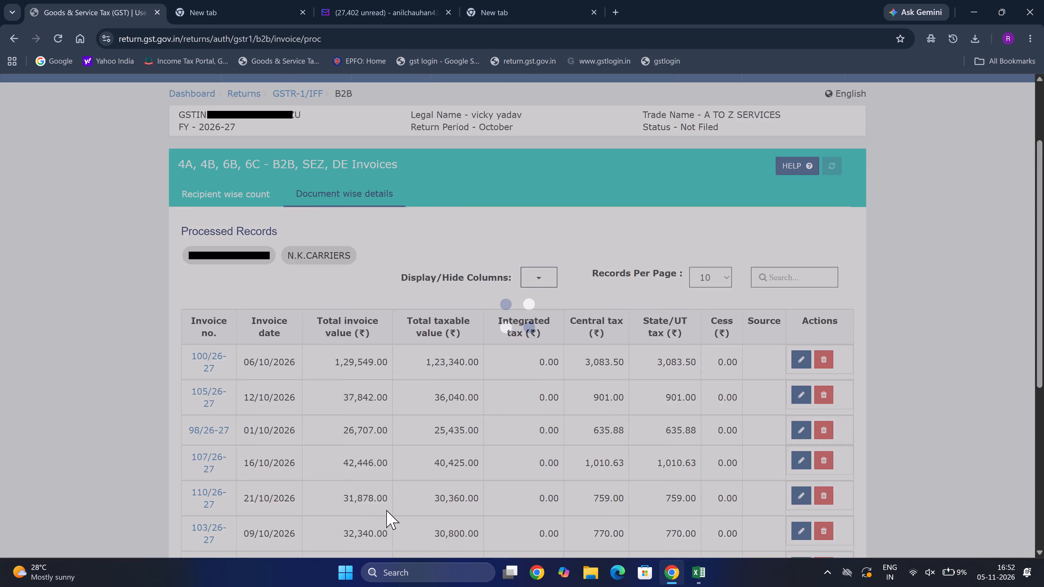
scroll(386, 510, "down", 5)
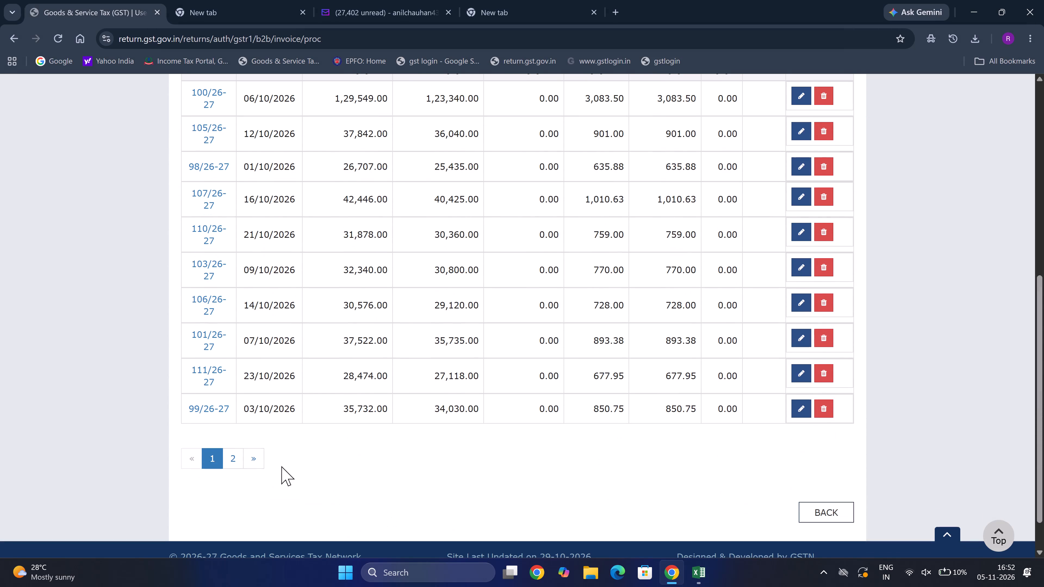
left_click(231, 452)
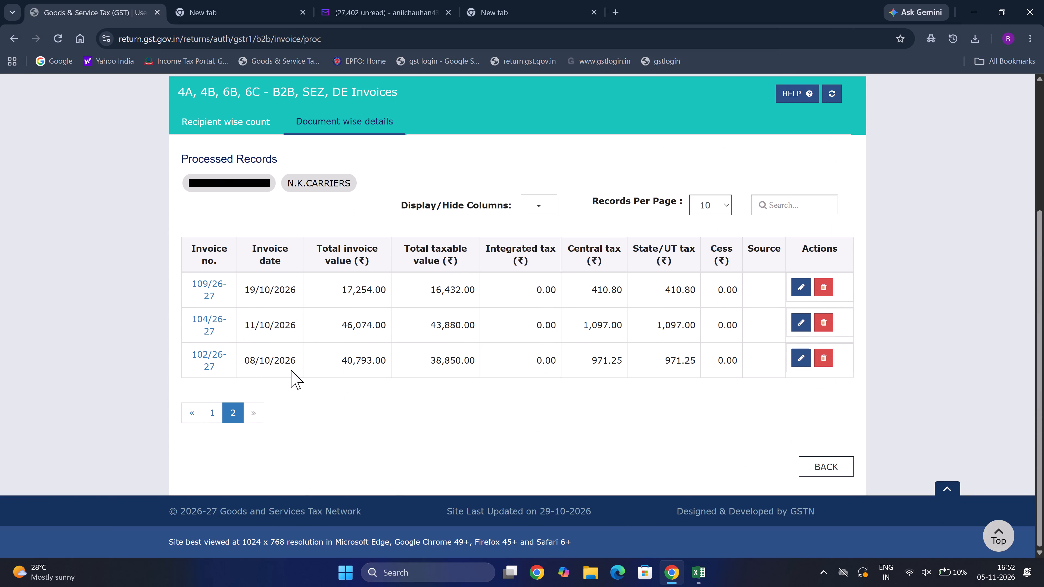
scroll(296, 369, "up", 5)
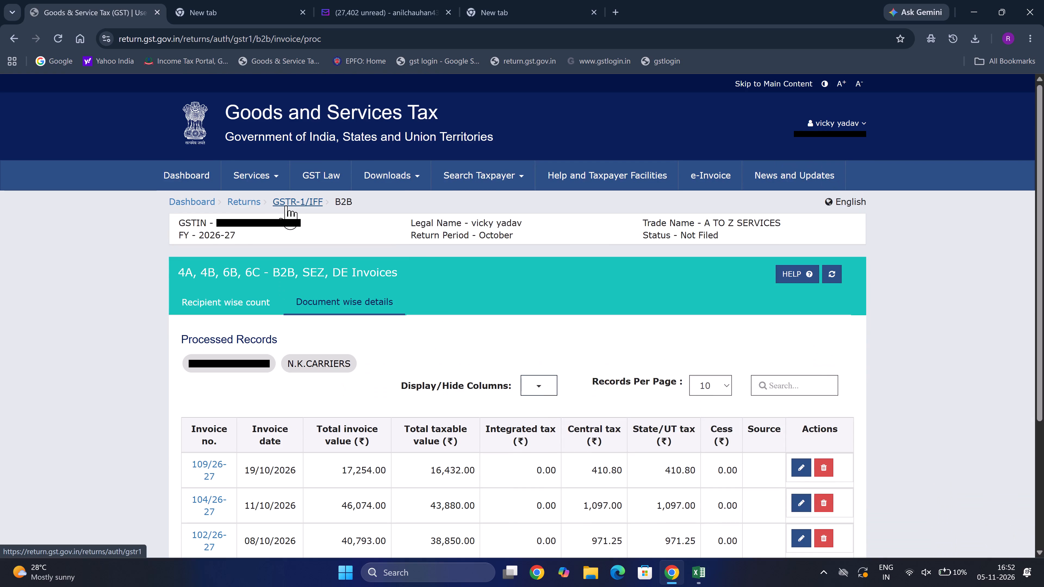
Return to the returns page, search 2026-27, Quarter 2 (Jul - Sep), September, and open the filed GSTR-1 for viewing.
left_click(248, 205)
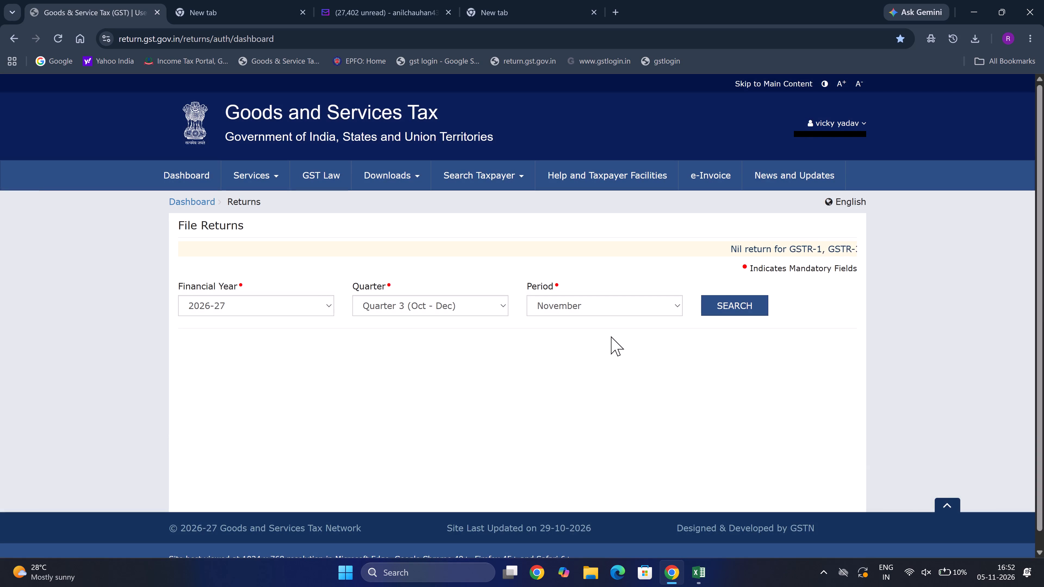
left_click(576, 310)
left_click(569, 323)
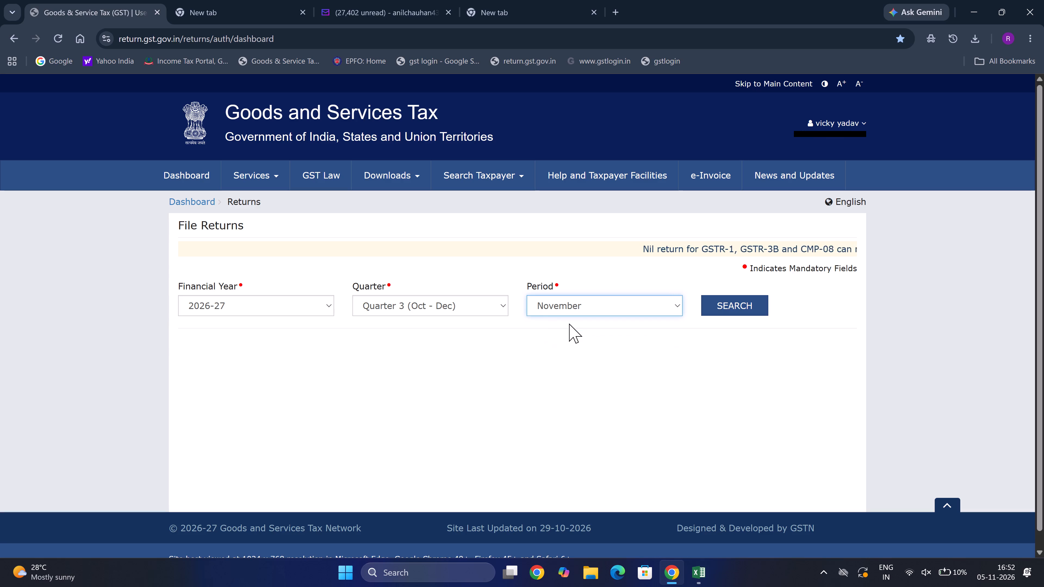
left_click(495, 308)
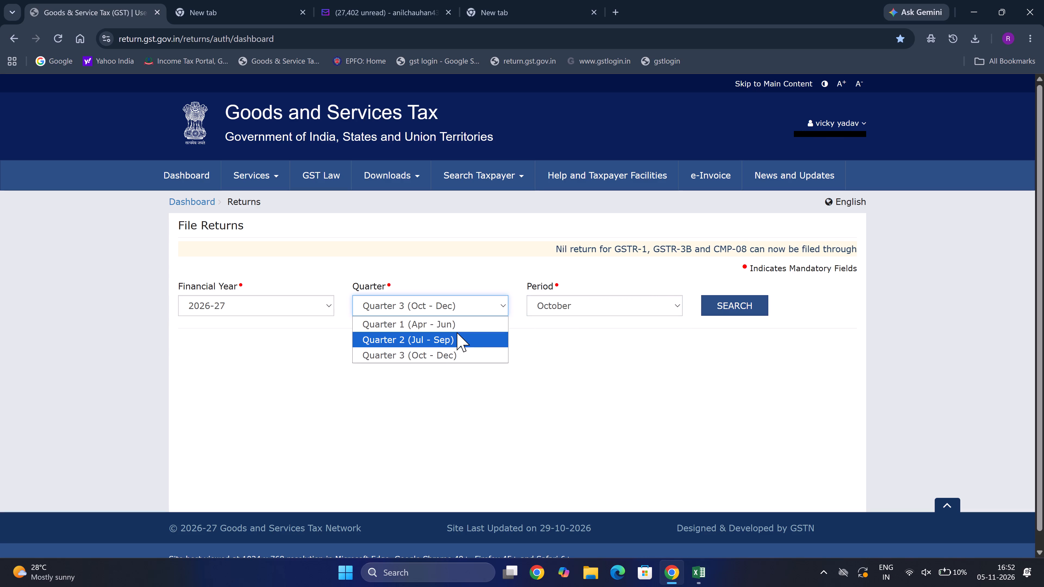
left_click(457, 332)
left_click(730, 304)
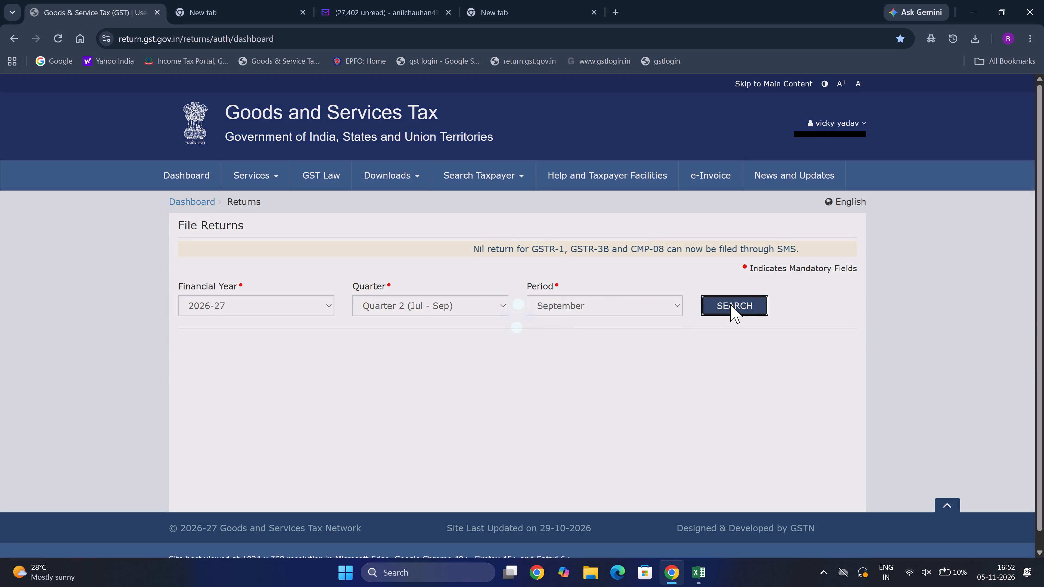
scroll(730, 304, "down", 4)
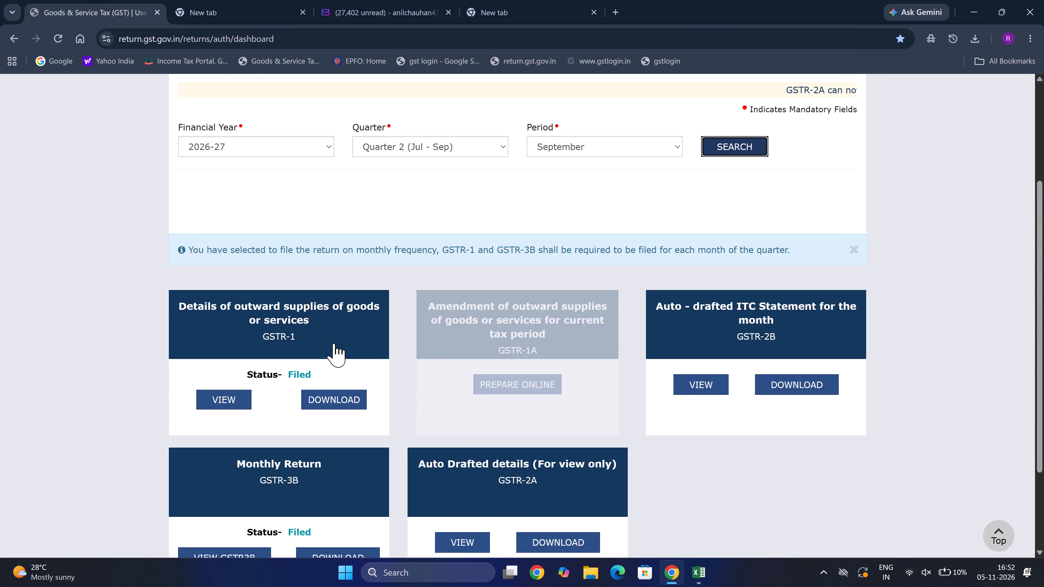
scroll(334, 343, "down", 3)
left_click(325, 218)
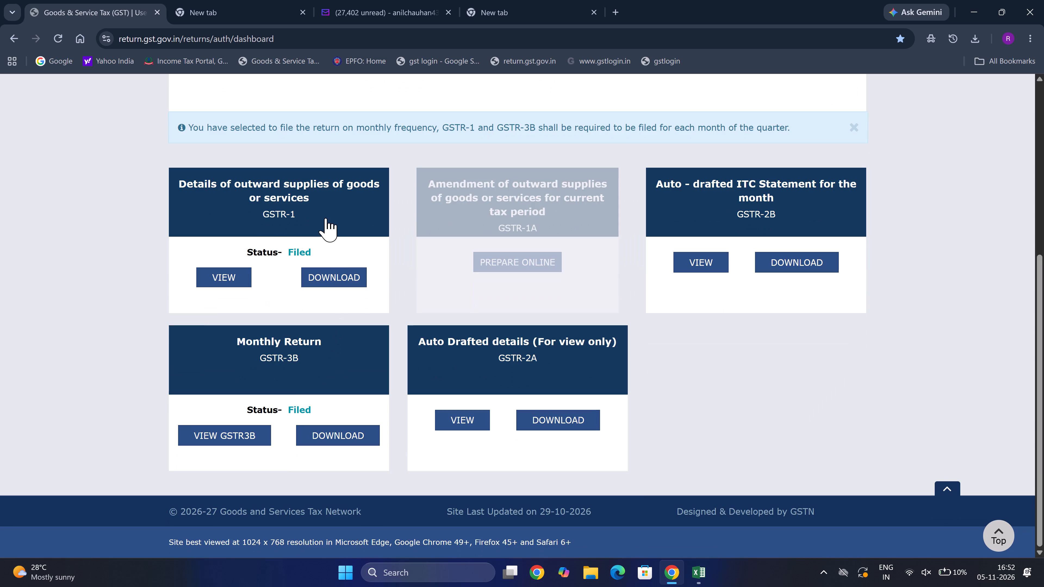
scroll(325, 218, "down", 8)
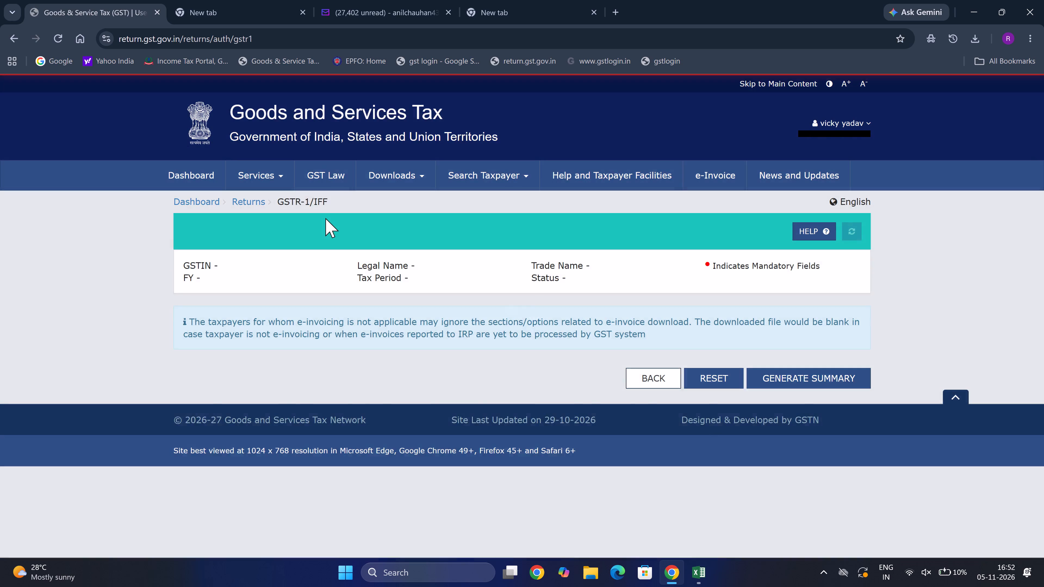
Open the filed September return's B2B invoices and examine N.K.CARRIERS' processed records for invoice 96/26-27.
scroll(325, 218, "down", 4)
scroll(317, 224, "up", 3)
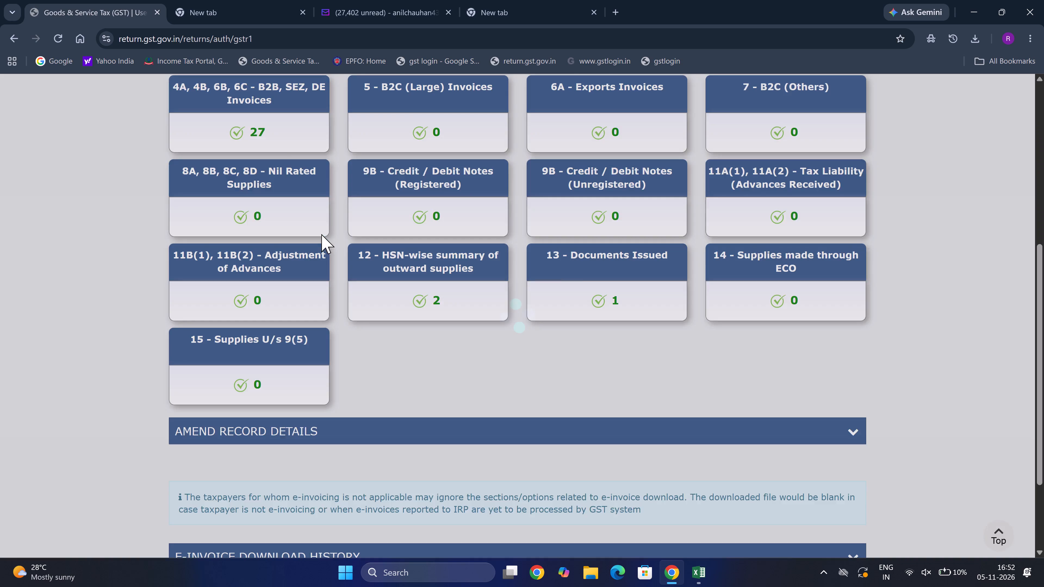
left_click(280, 111)
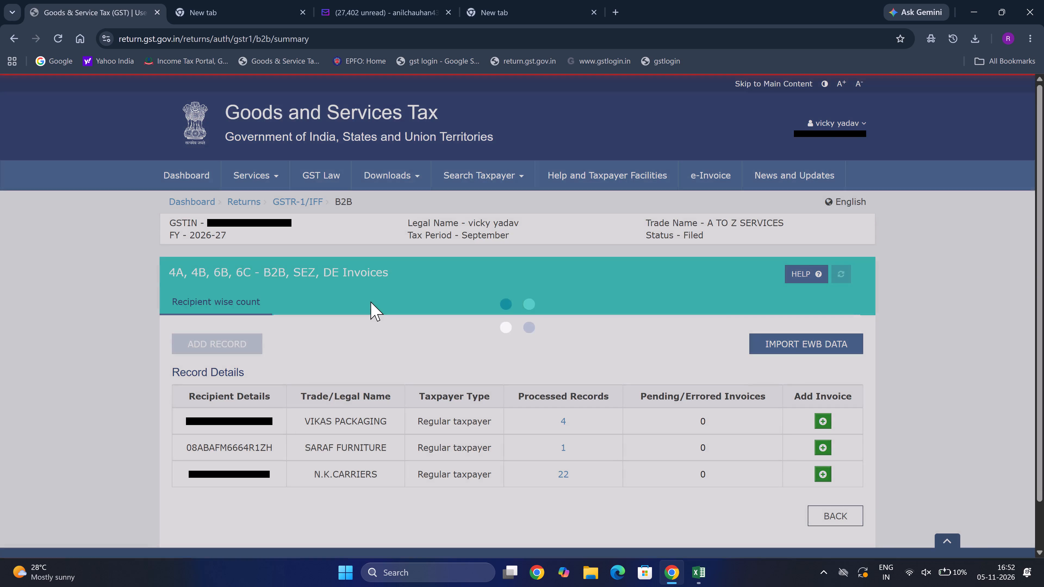
scroll(371, 301, "down", 2)
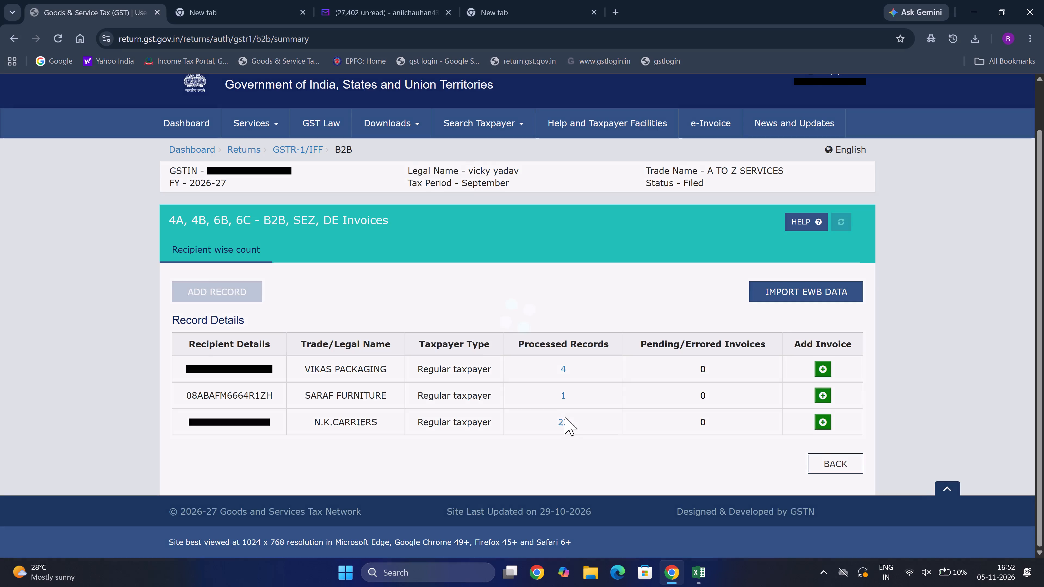
left_click(565, 422)
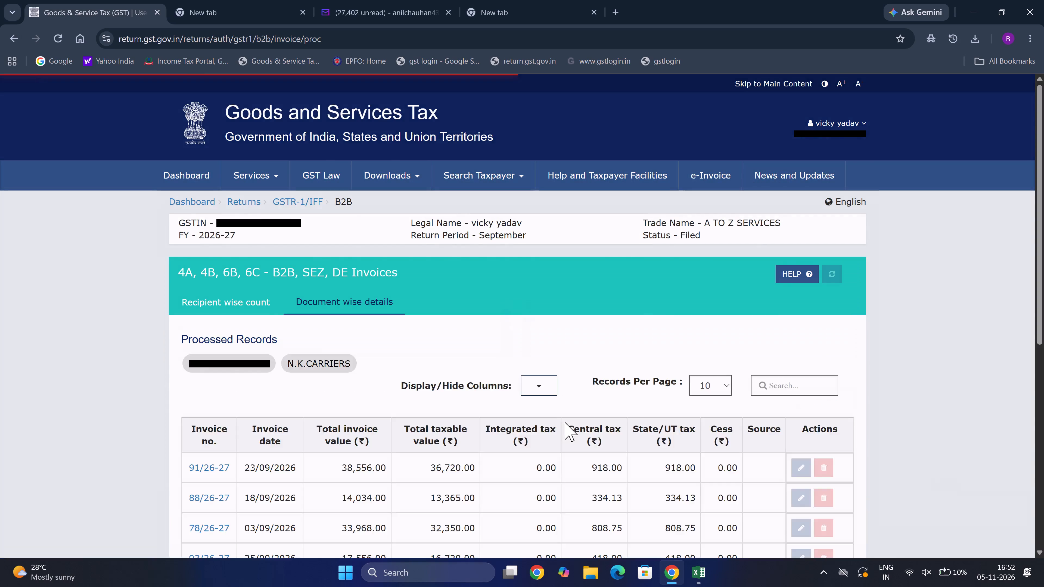
scroll(565, 422, "down", 4)
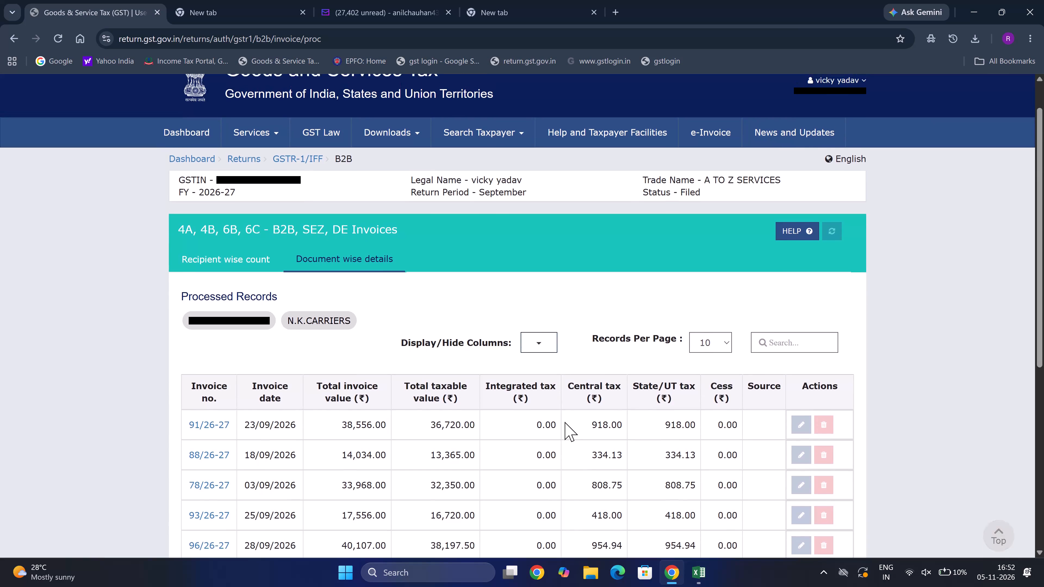
scroll(565, 422, "up", 2)
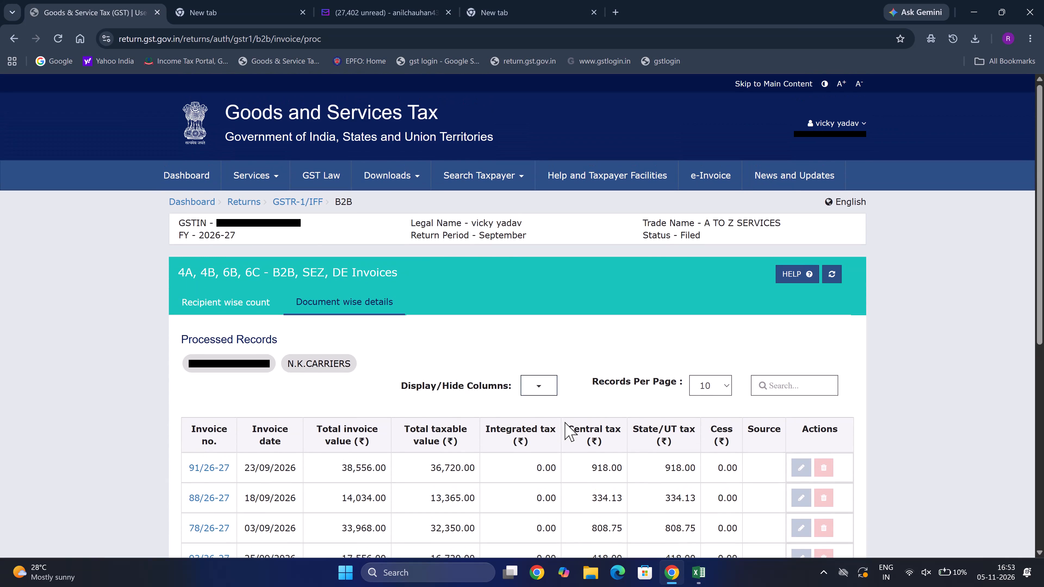
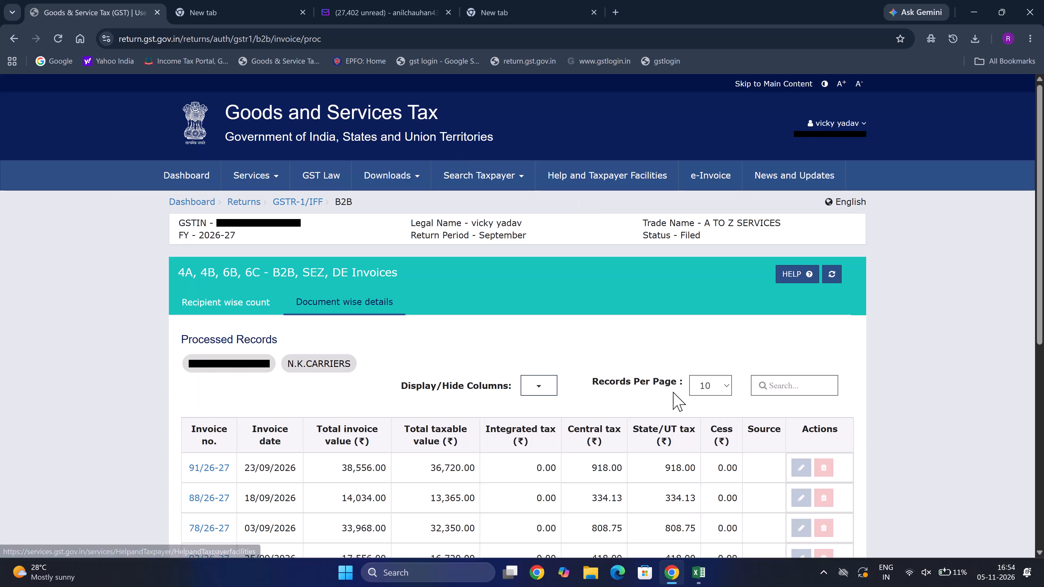
Examine N.K.CARRIERS' processed B2B invoices in the filed September return, comparing them with invoice 96/26-27.
left_click(909, 345)
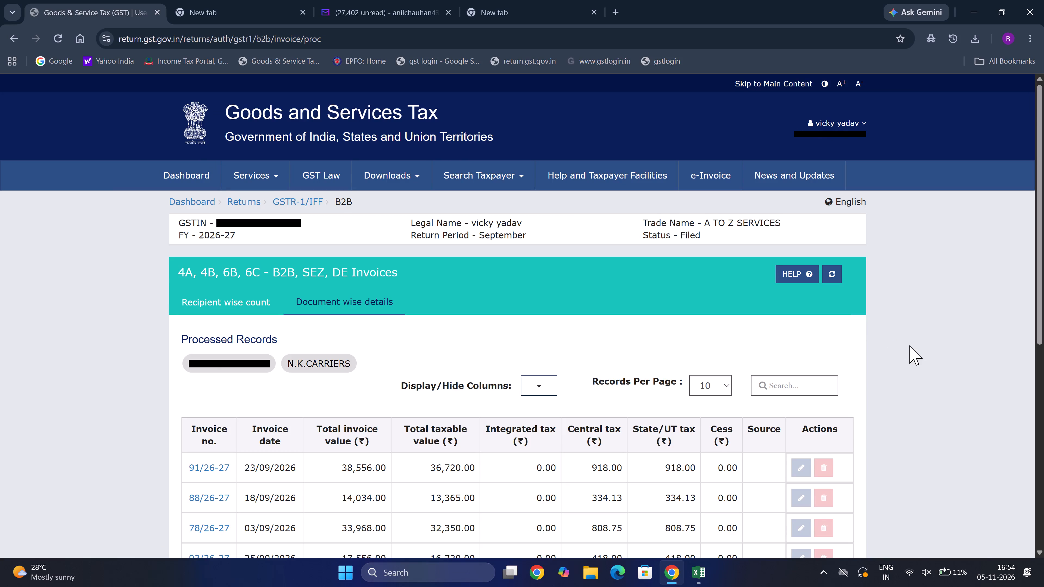
scroll(909, 345, "down", 6)
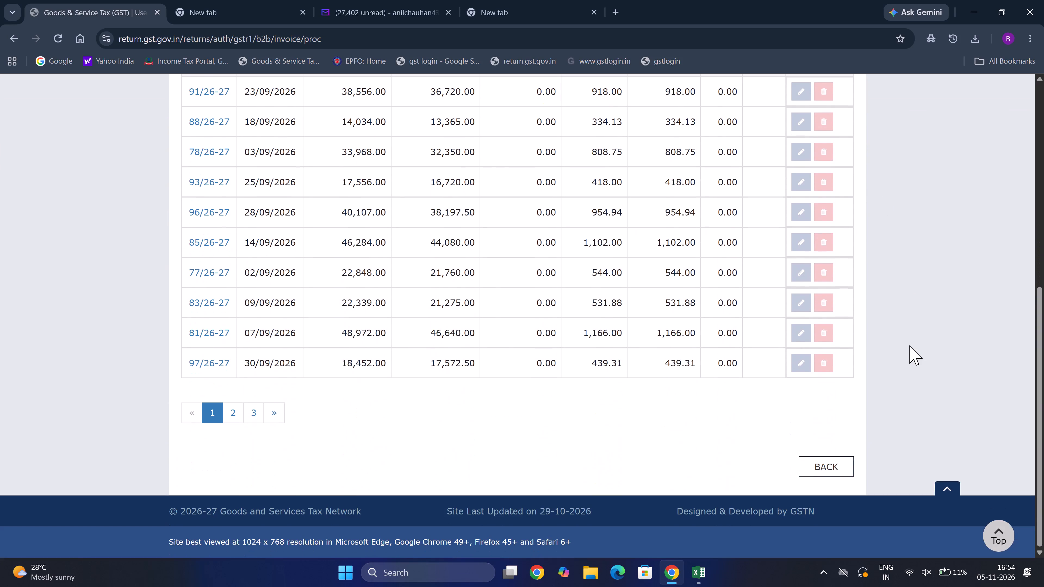
scroll(909, 345, "down", 5)
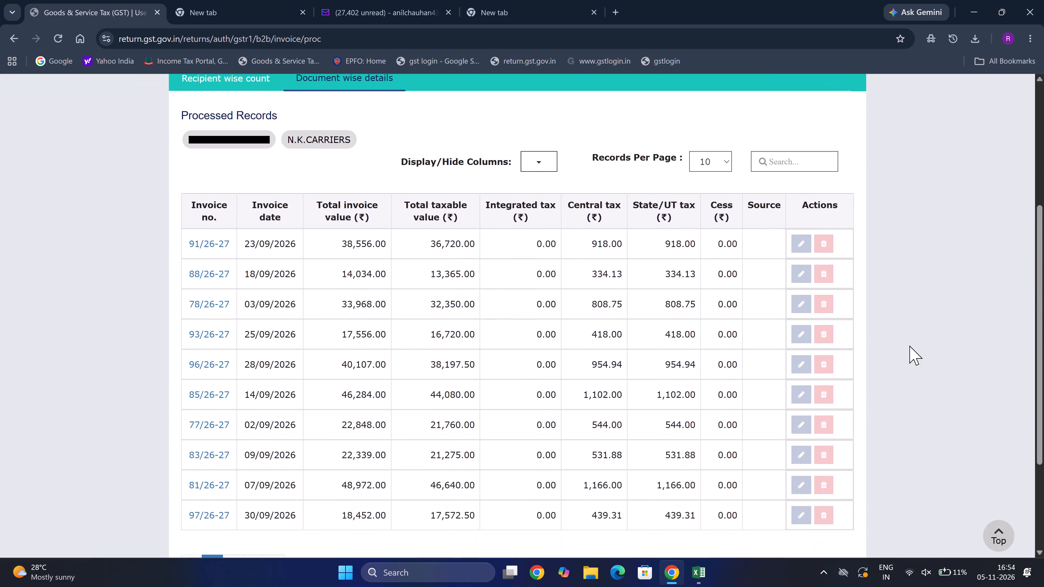
scroll(909, 345, "down", 1)
scroll(909, 345, "up", 1)
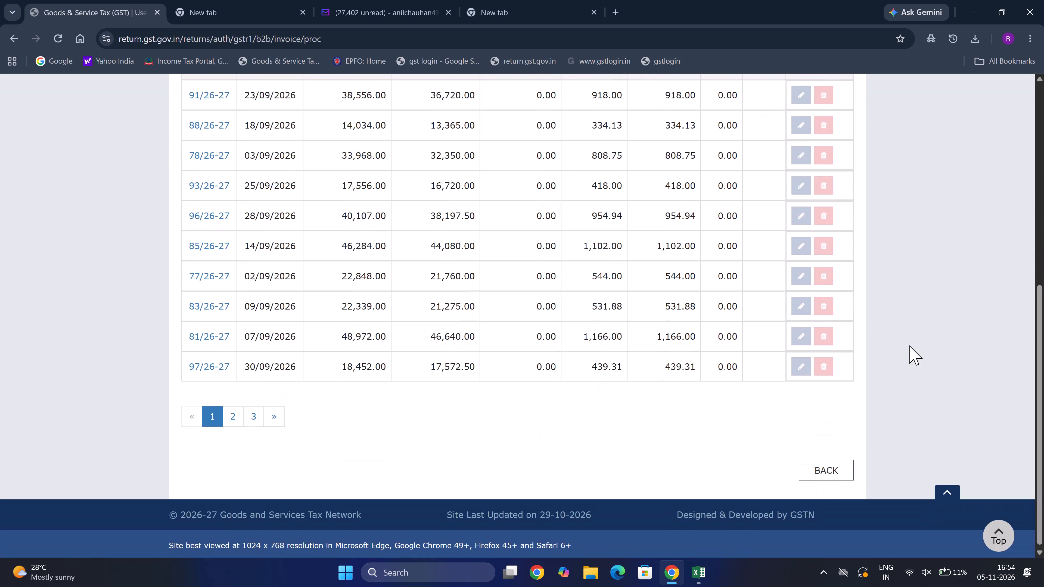
scroll(909, 345, "up", 1)
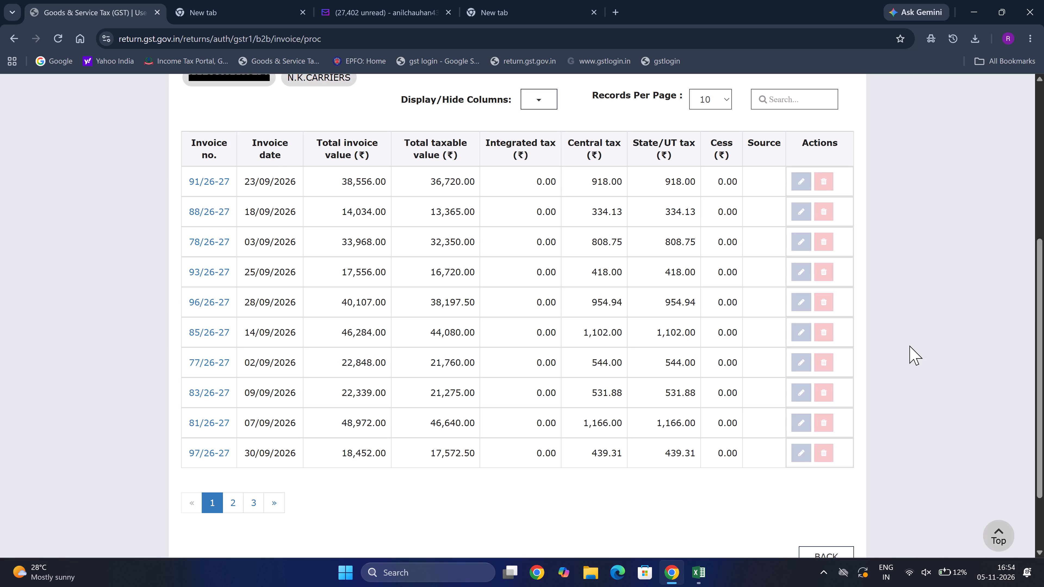
scroll(637, 347, "up", 8)
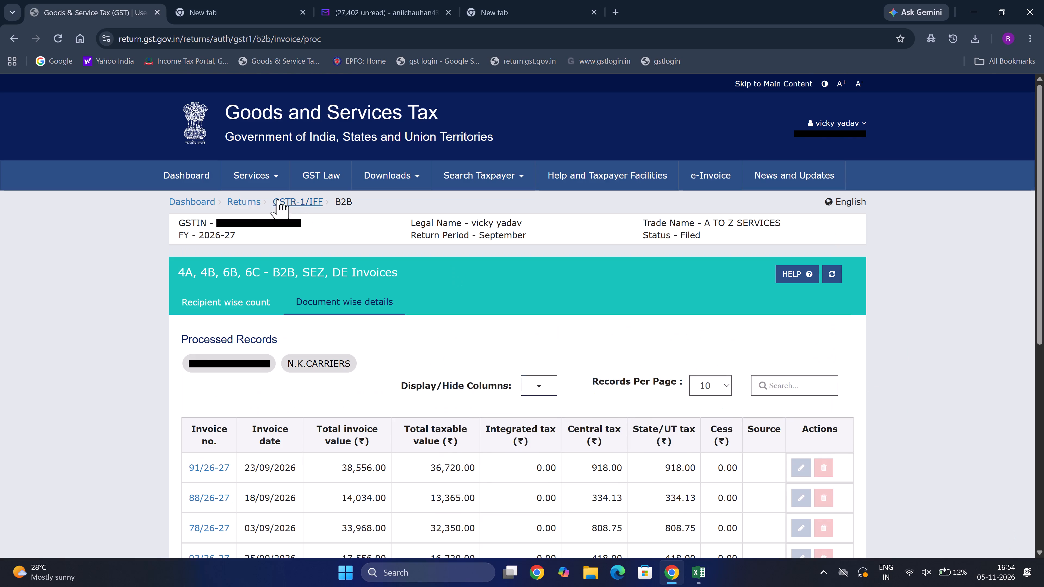
Return to the returns page, search 2026-27, Quarter 3 (Oct - Dec), October, and open GSTR-1 for online preparation.
left_click(255, 199)
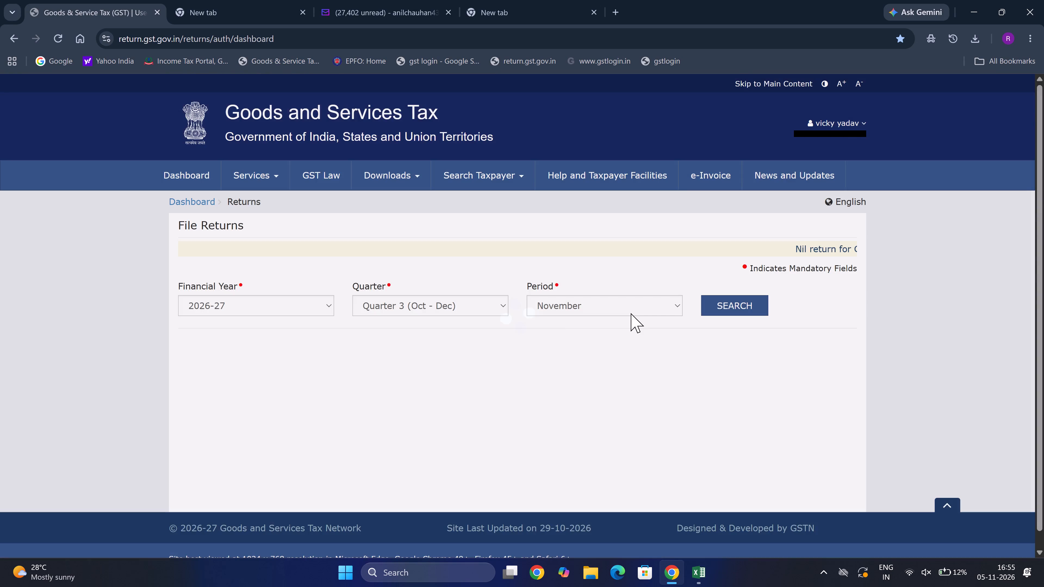
left_click(631, 313)
left_click(594, 327)
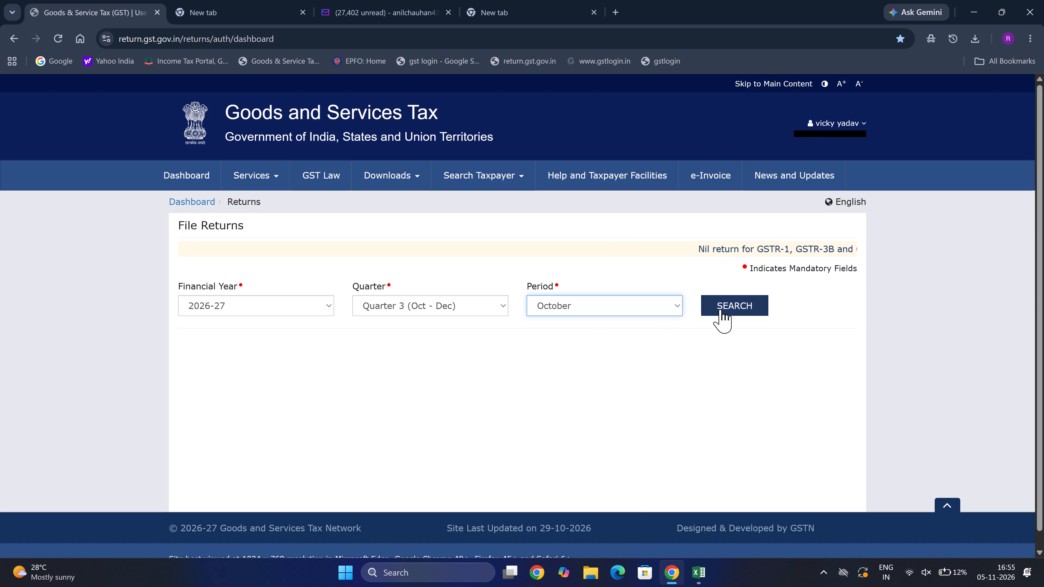
left_click(730, 311)
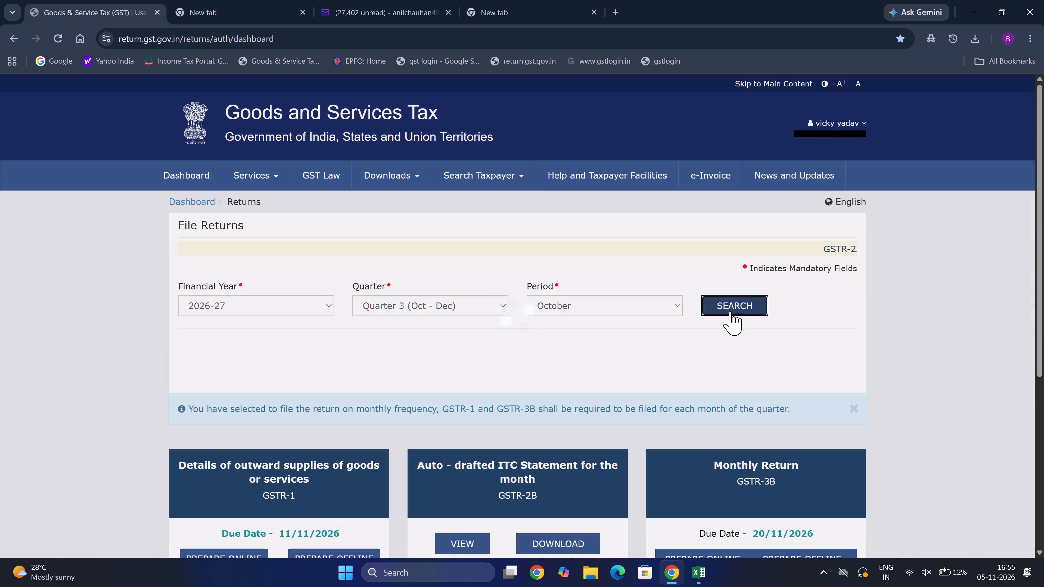
scroll(730, 311, "down", 5)
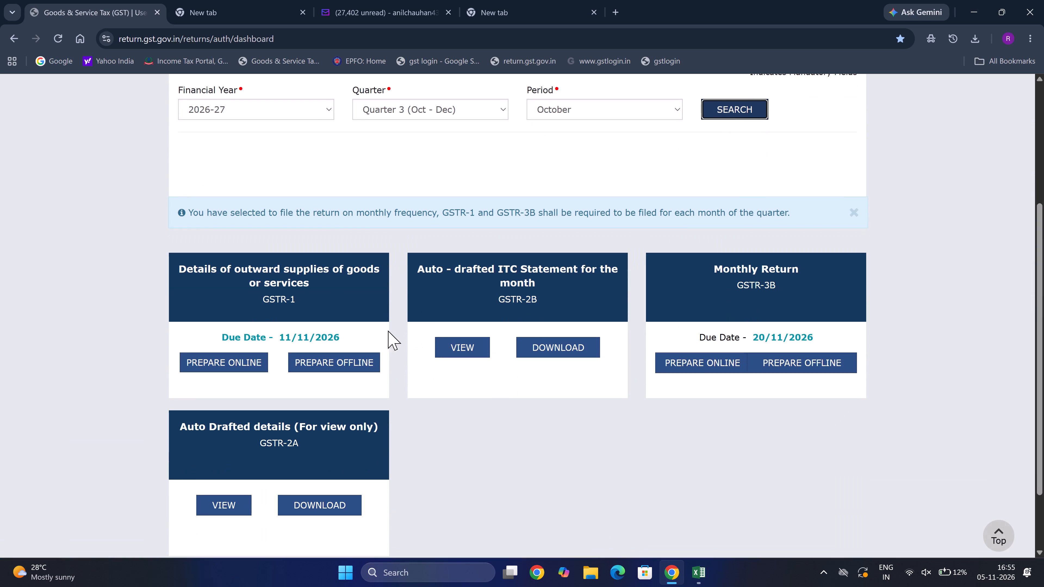
left_click(306, 301)
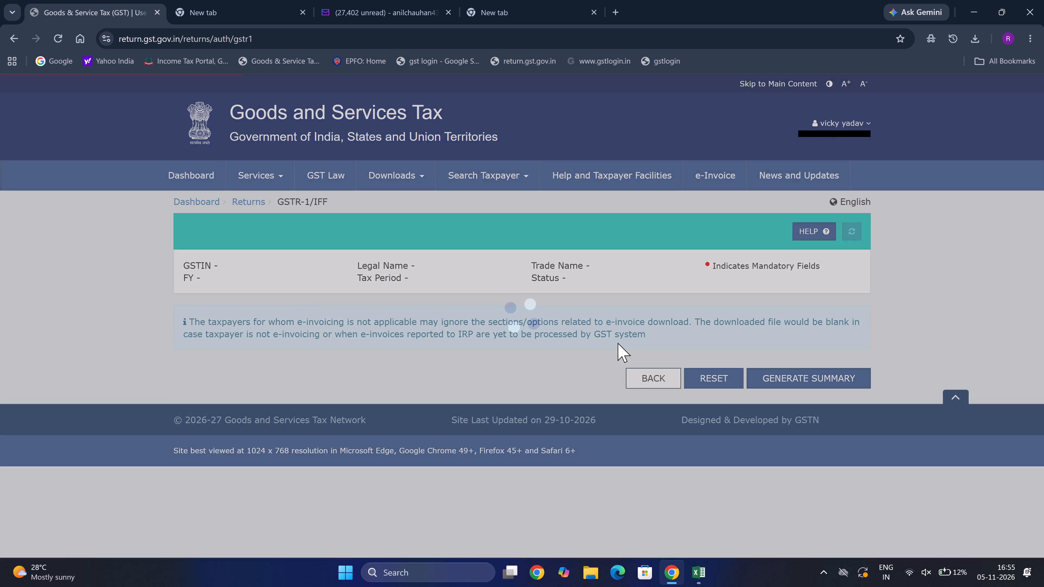
Open the October return's B2B invoices and display SAROJ PACKAGING PRIVATE LIMITED's pending/errored records.
scroll(710, 393, "down", 3)
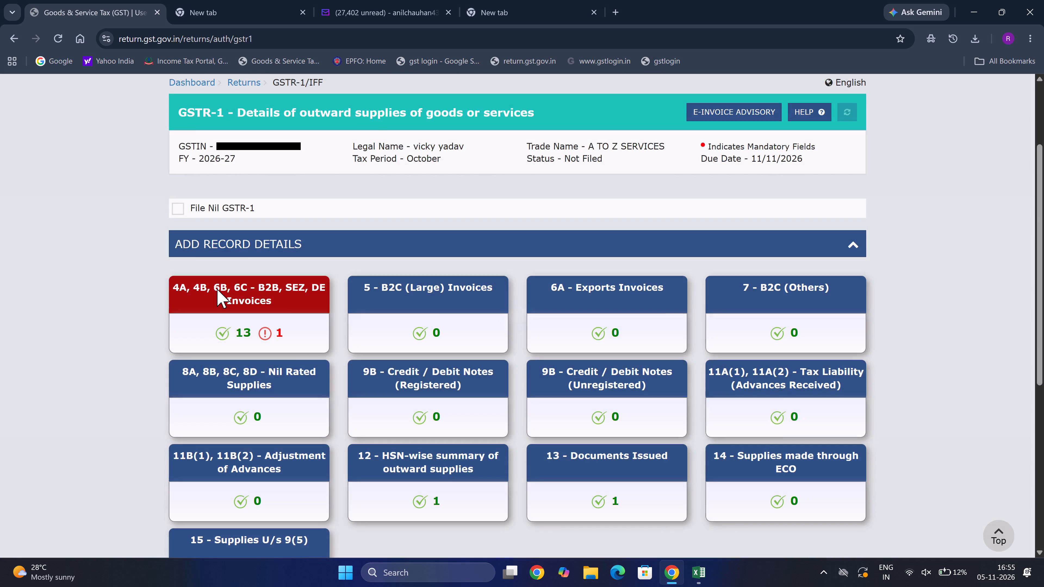
left_click(298, 298)
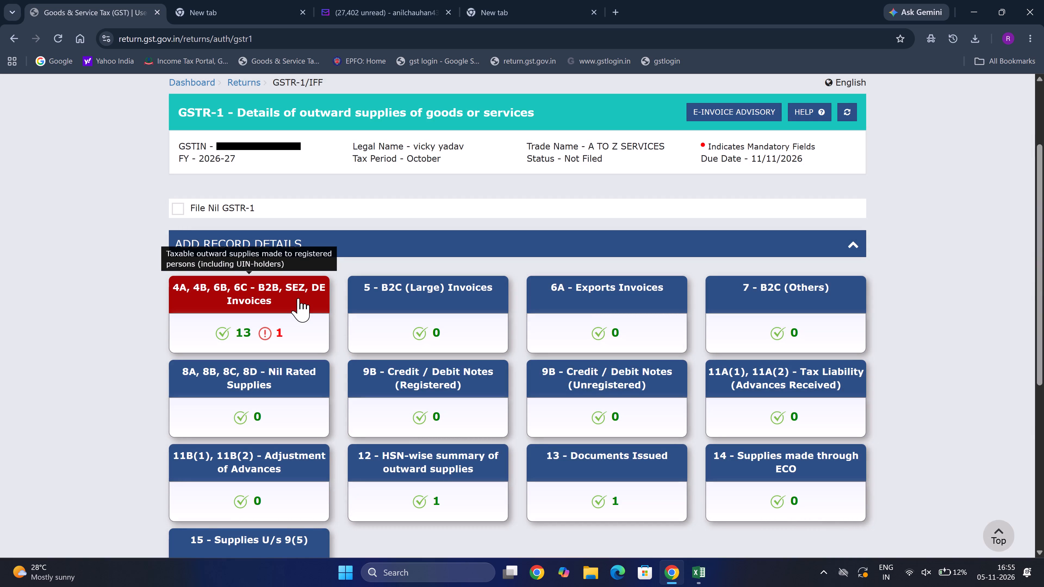
left_click(298, 298)
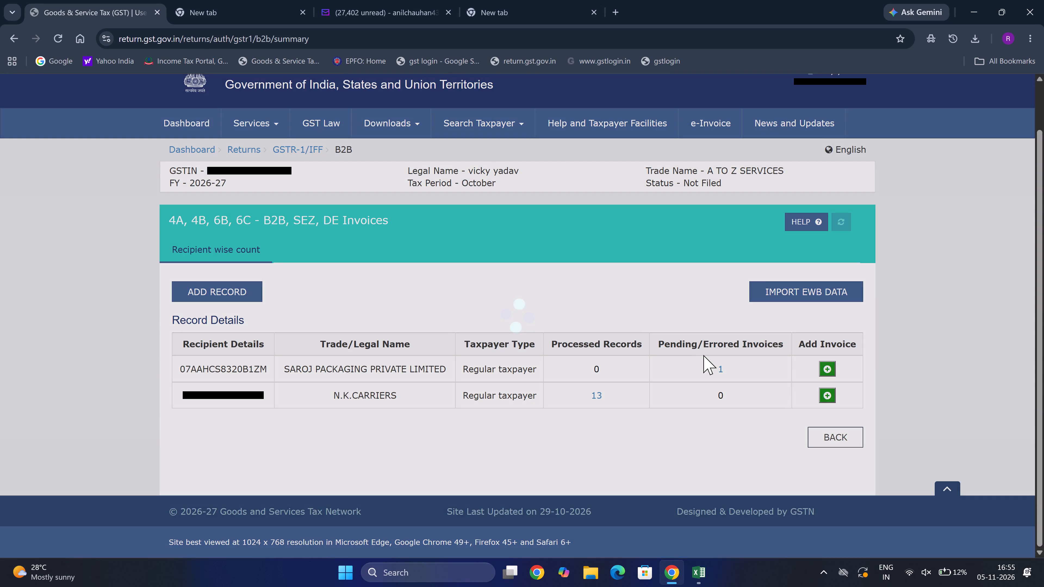
left_click(720, 369)
left_click(720, 369)
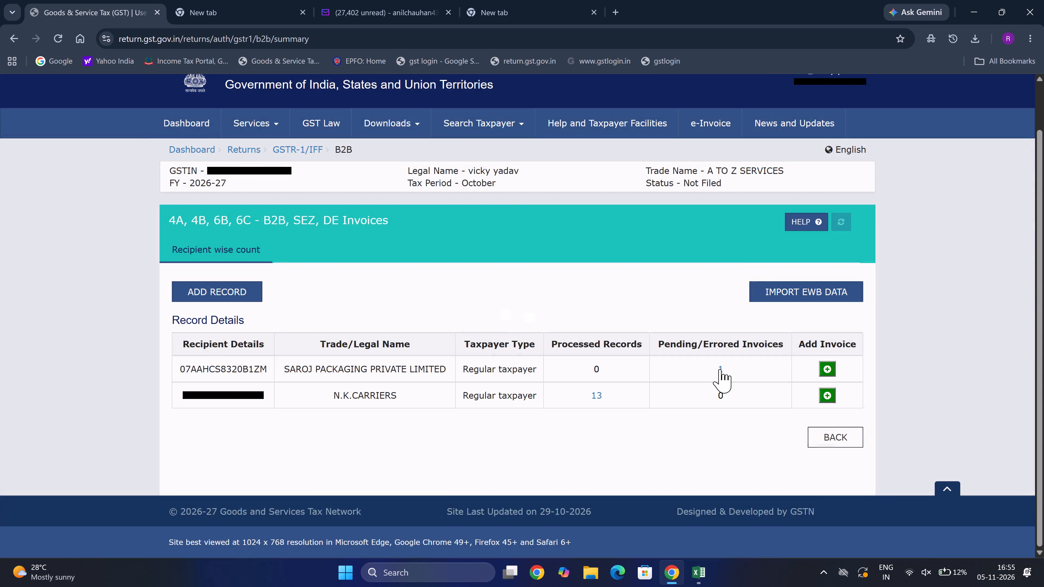
left_click(720, 369)
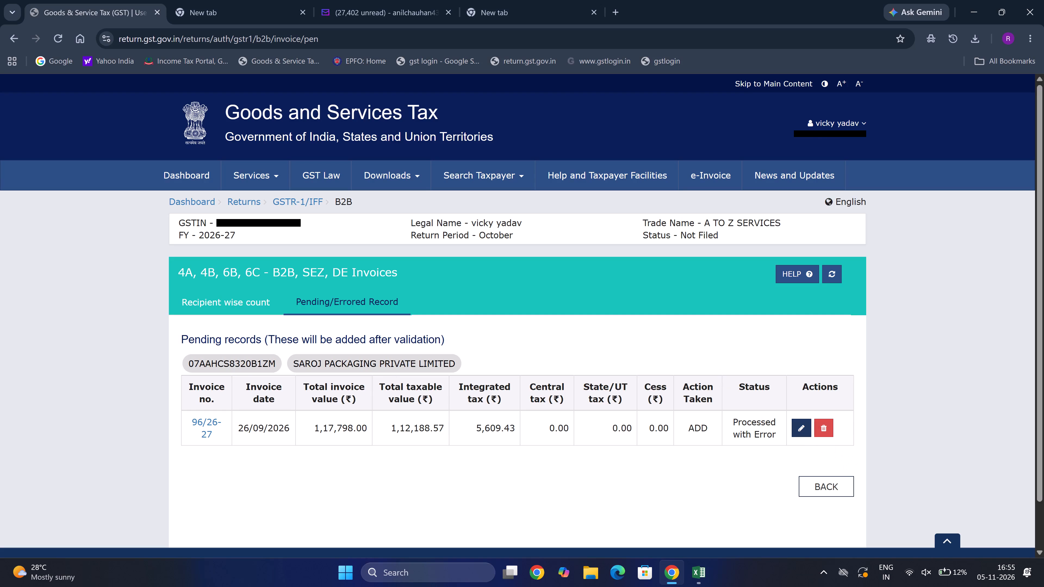
Copy SAROJ PACKAGING PRIVATE LIMITED's GSTIN and delete its errored invoice 96/26-27.
double_click(234, 364)
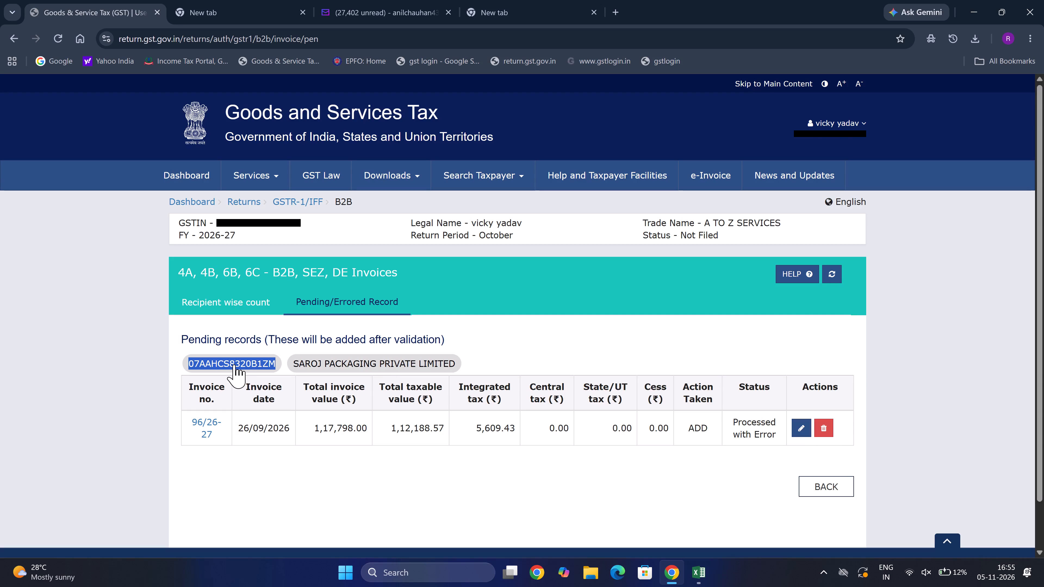
key("ctrl+c")
left_click(819, 423)
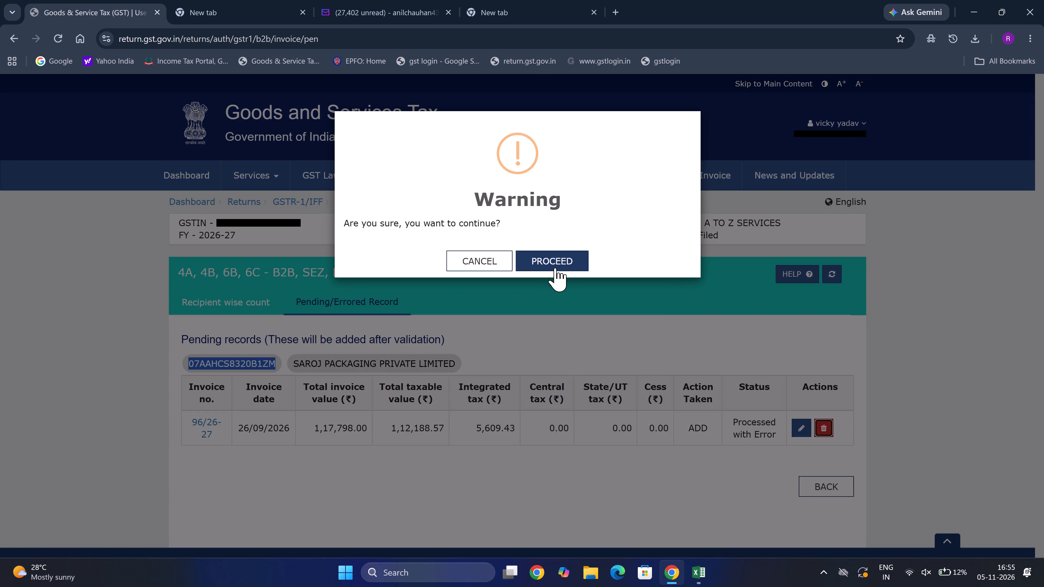
left_click(555, 266)
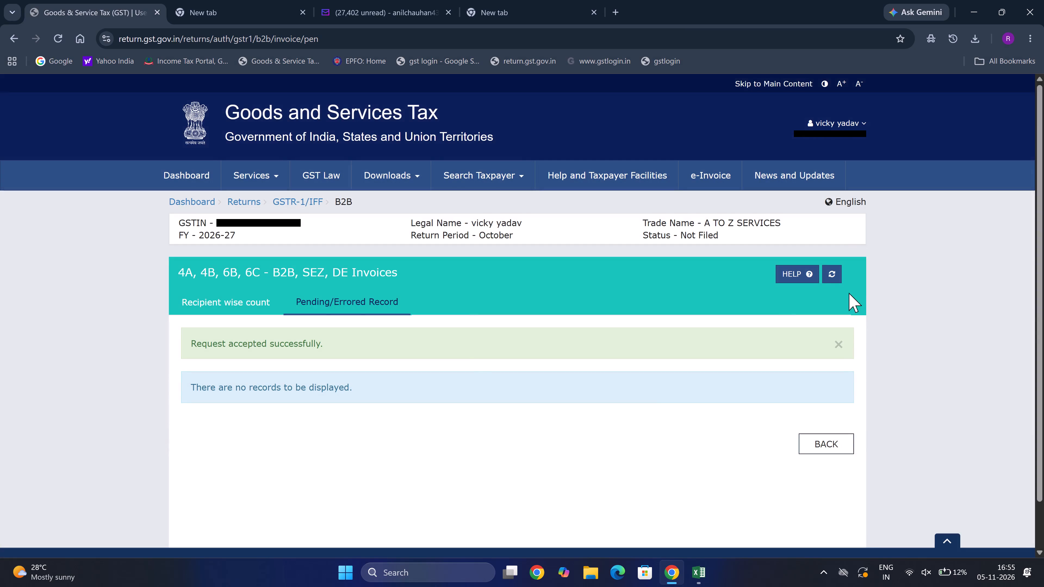
Go back through the GSTR-1 overview to B2B invoices and start a new record with the copied SAROJ PACKAGING GSTIN as recipient.
left_click(280, 195)
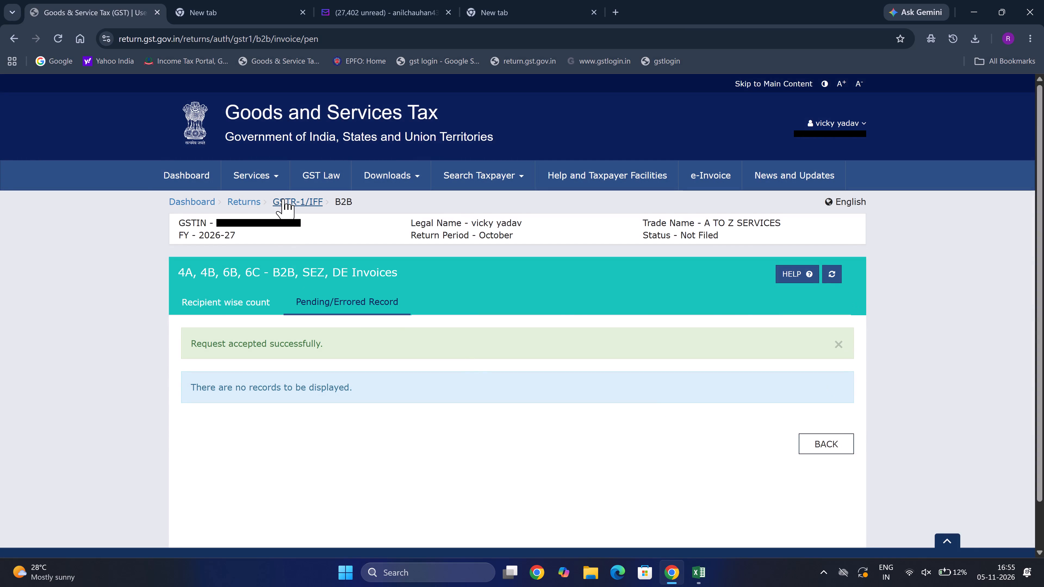
left_click(283, 199)
scroll(433, 366, "down", 1)
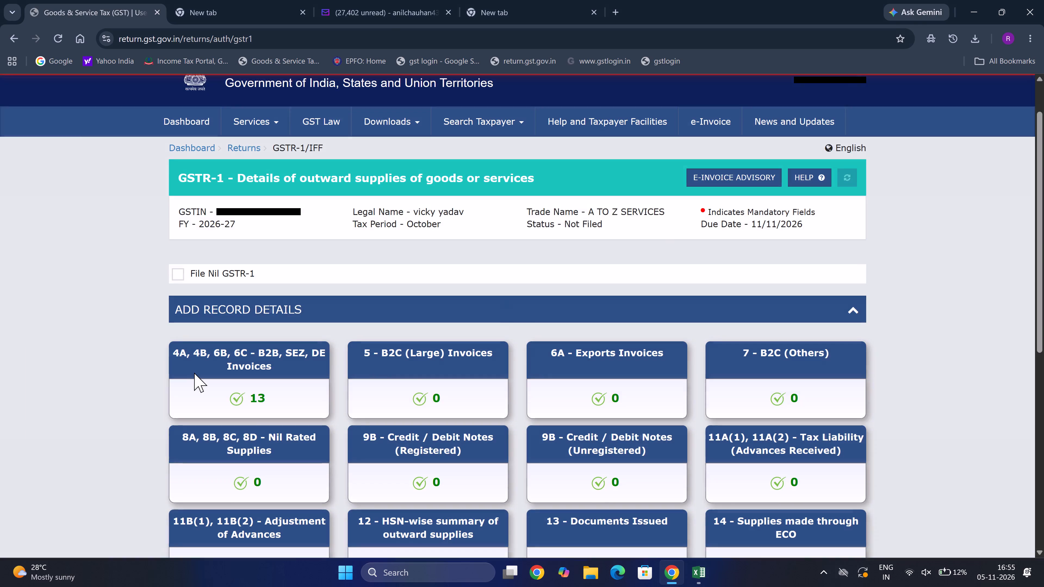
left_click(190, 373)
left_click(190, 373)
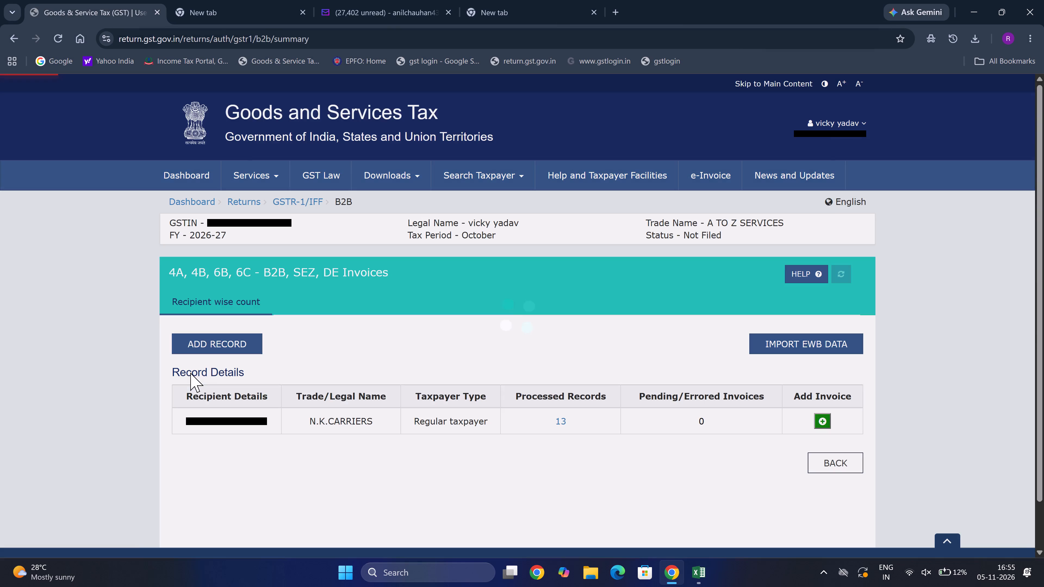
left_click(229, 340)
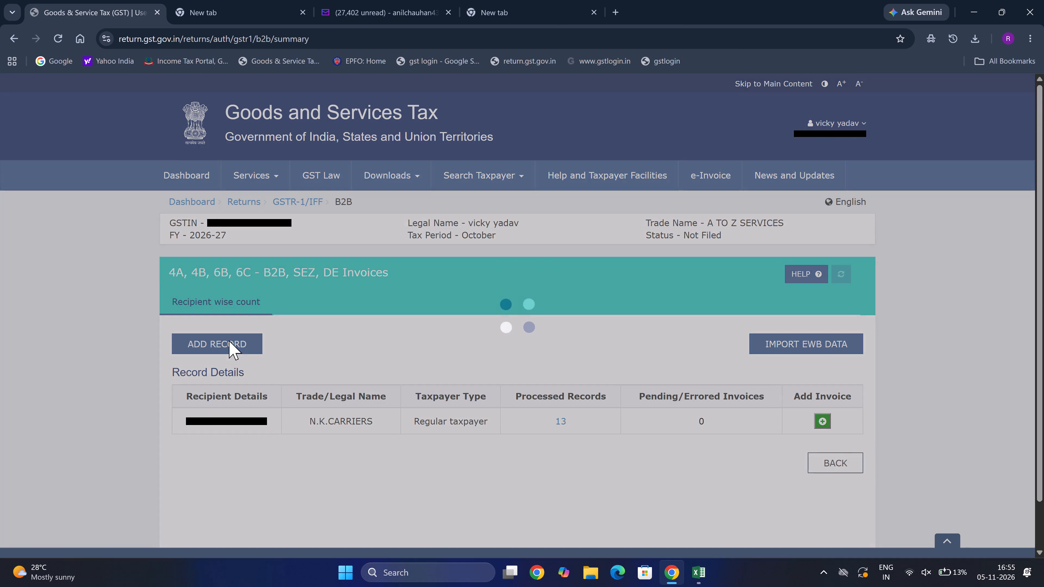
left_click(229, 340)
left_click(358, 455)
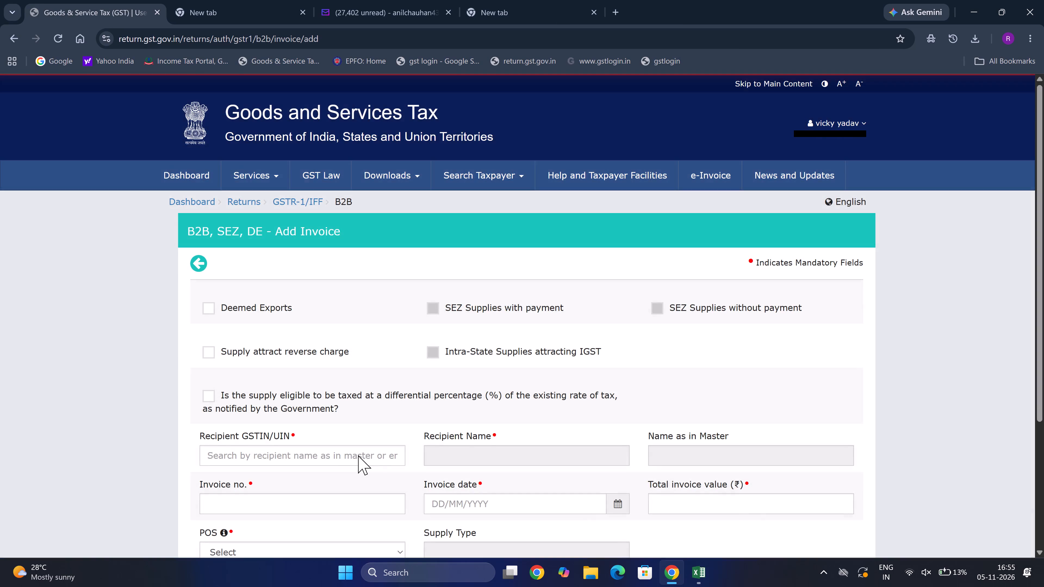
left_click(358, 455)
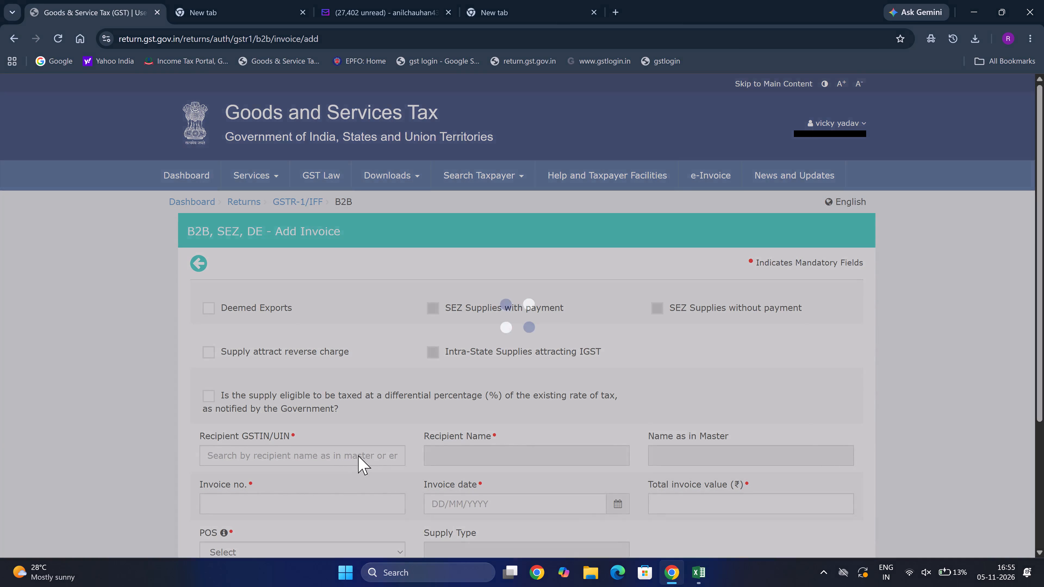
left_click(358, 455)
key("ctrl+v")
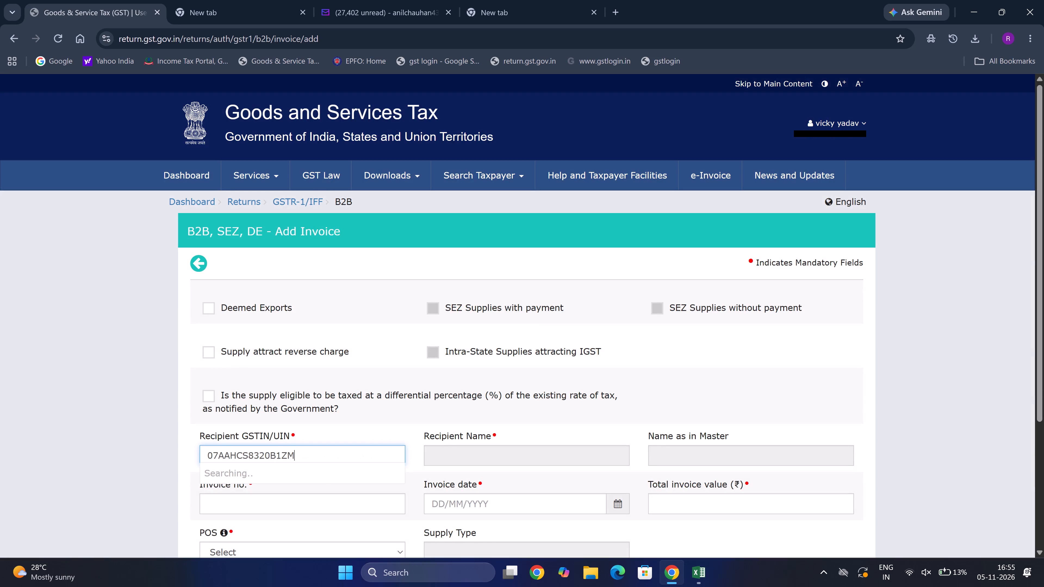
Enter invoice number 096/26-27, invoice date 26/09/2026 and total invoice value 117798 for the new B2B invoice.
scroll(358, 455, "down", 2)
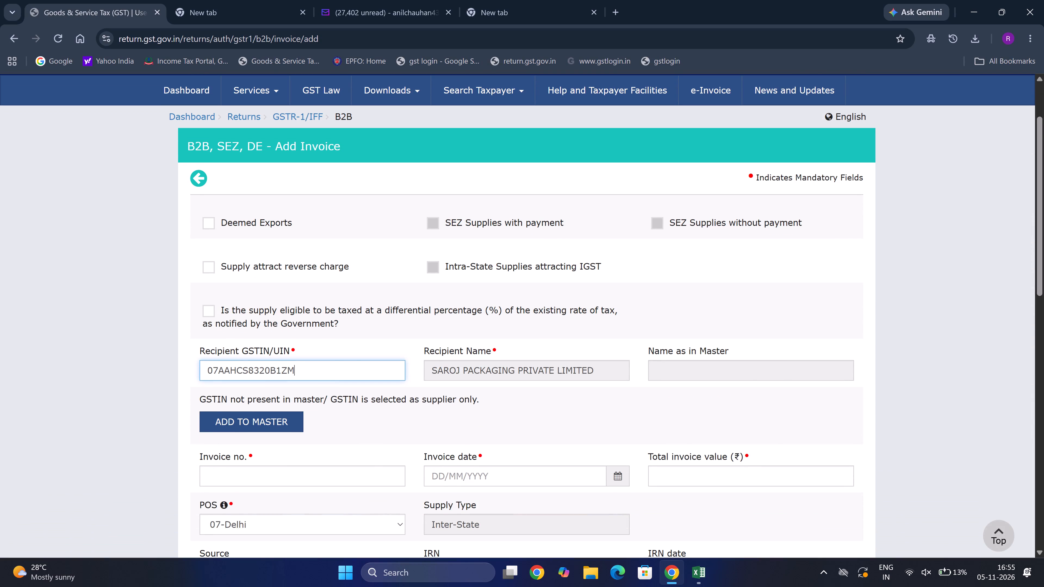
left_click(346, 473)
key("0")
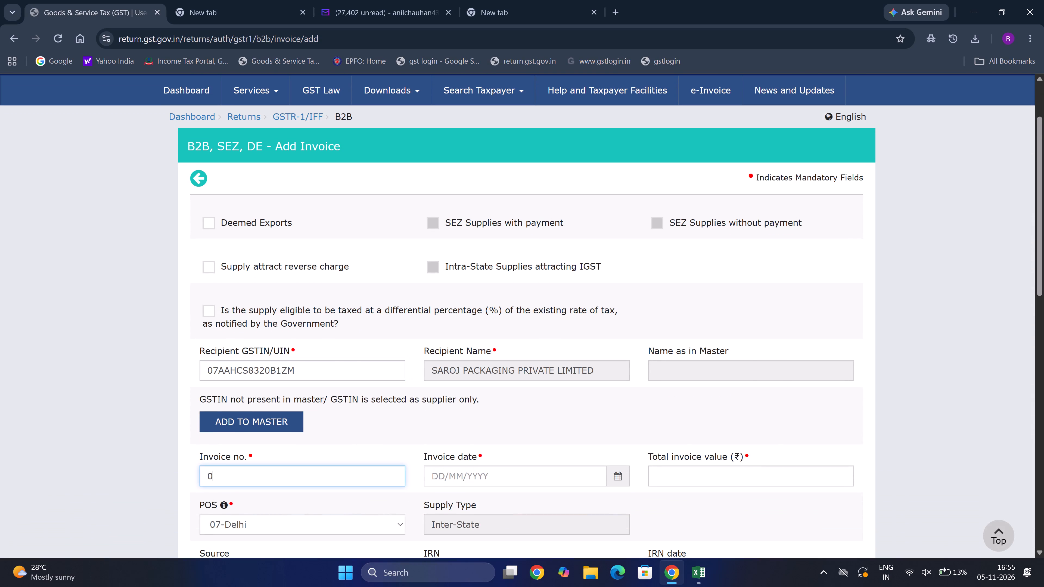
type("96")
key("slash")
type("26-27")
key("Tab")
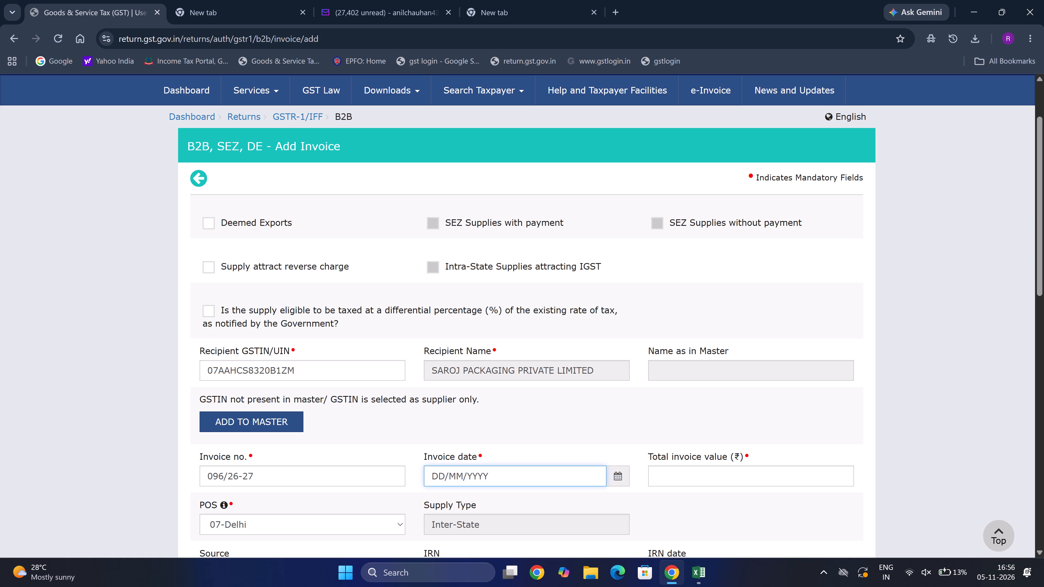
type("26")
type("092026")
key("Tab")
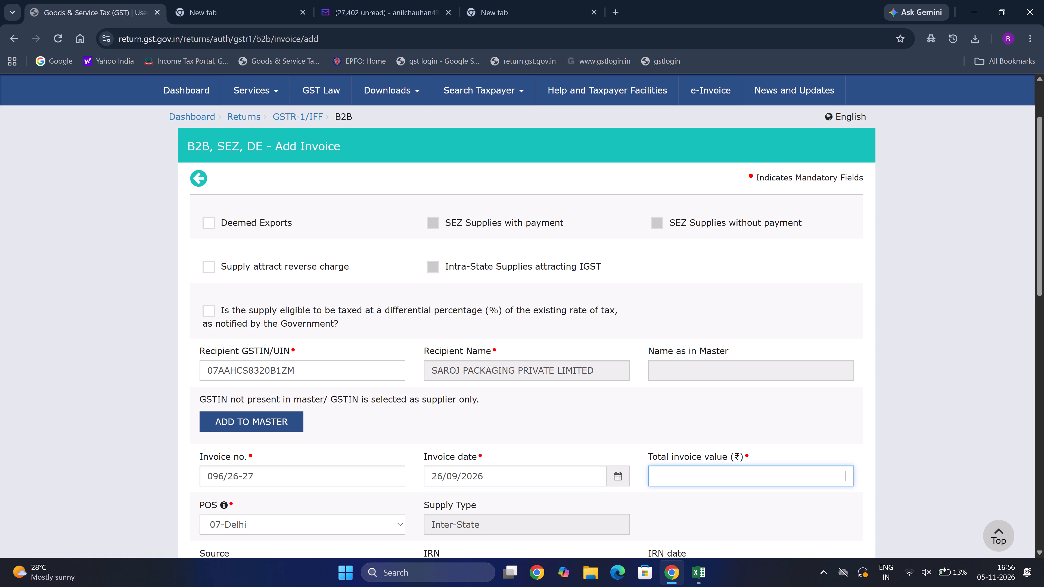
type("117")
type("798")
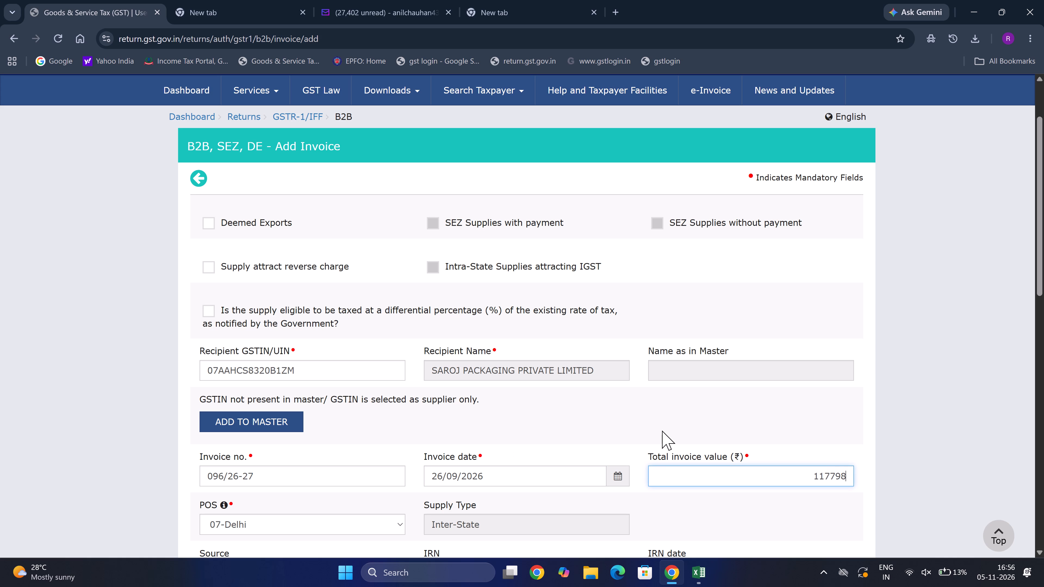
left_click(662, 430)
scroll(662, 430, "down", 4)
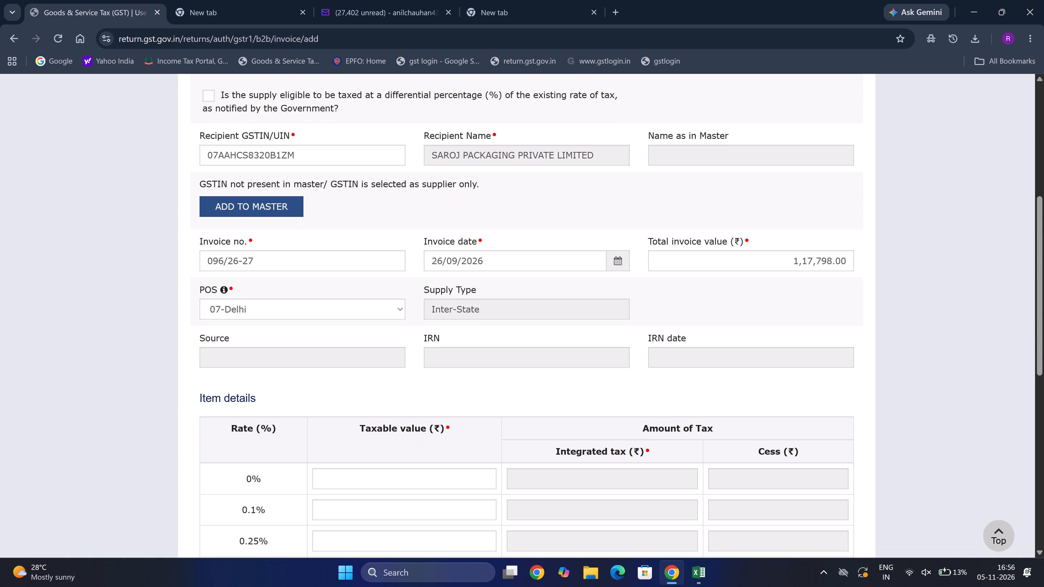
Enter a taxable value of 112188.57 at the 5% rate for the SAROJ PACKAGING invoice and save the invoice.
scroll(662, 430, "down", 7)
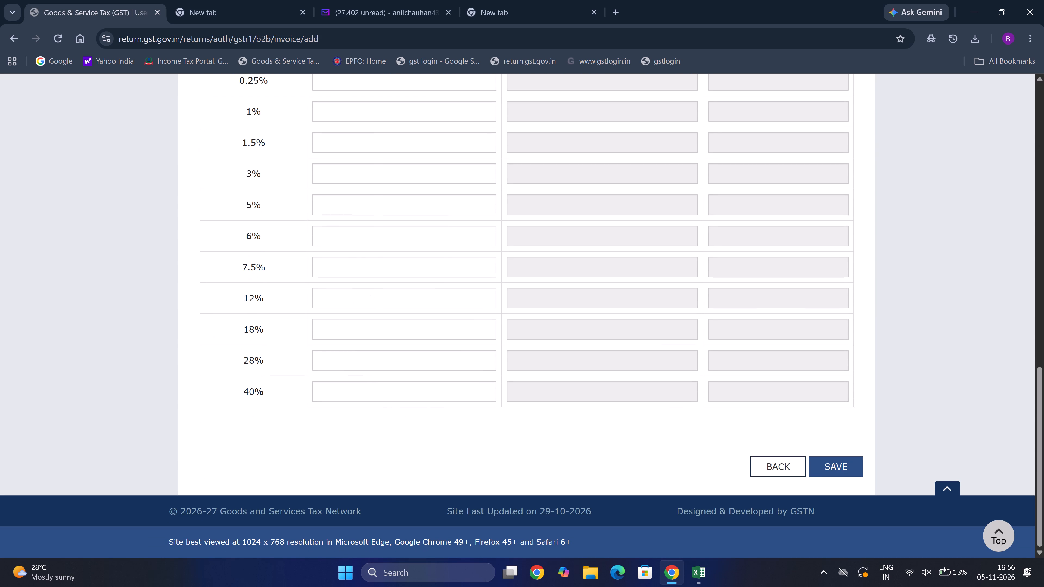
left_click(340, 199)
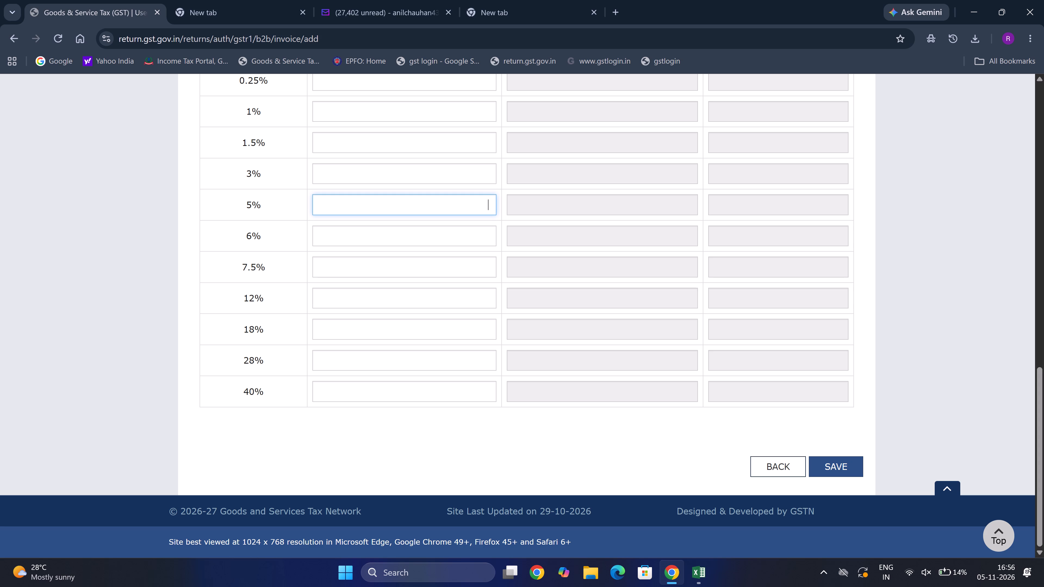
type("1121")
type("88")
type(".57")
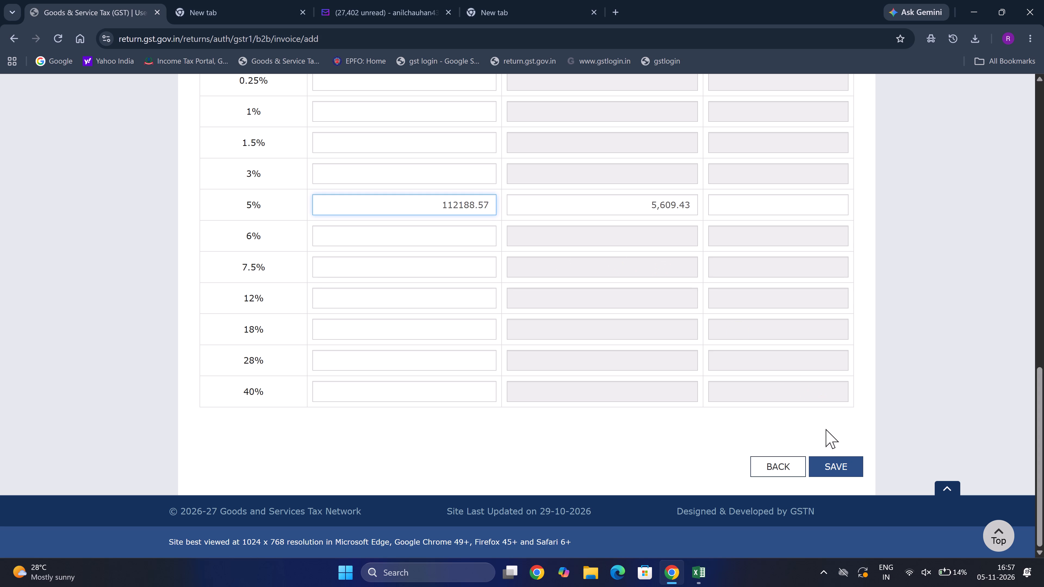
left_click(825, 457)
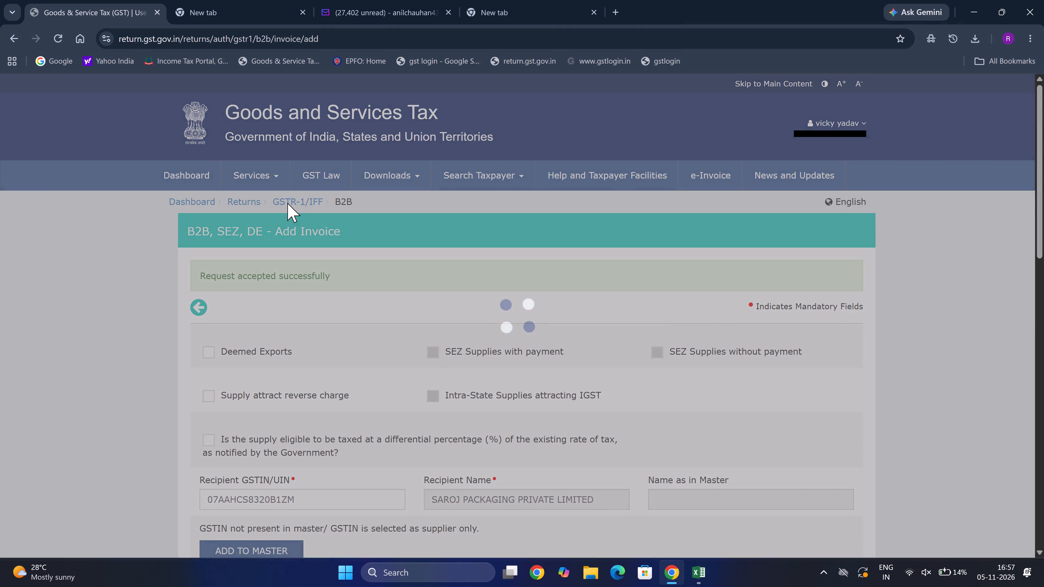
Return to the GSTR-1 overview and open the B2B invoices to check the recipient-wise record status.
left_click(287, 203)
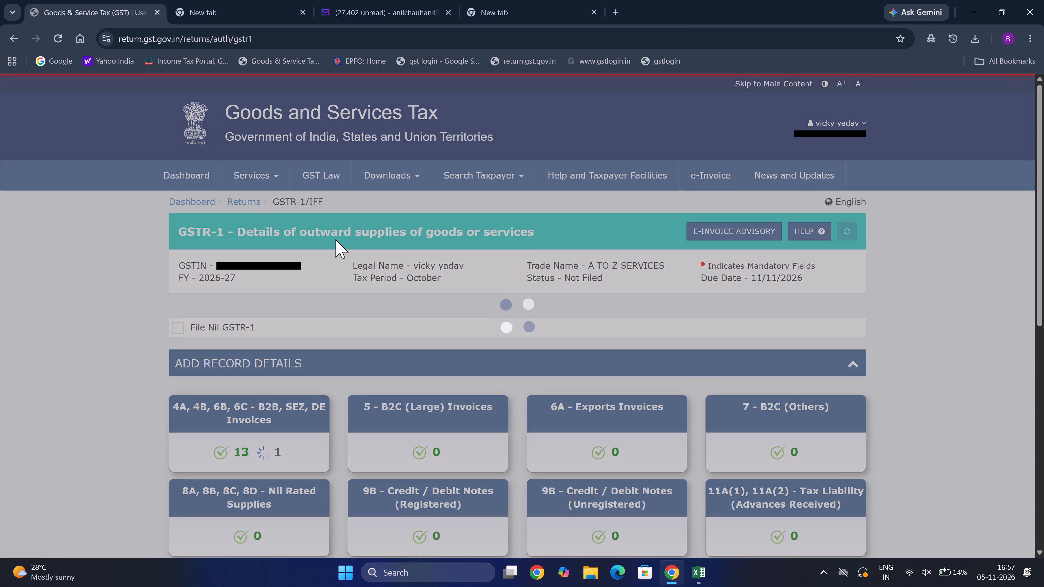
scroll(431, 370, "down", 2)
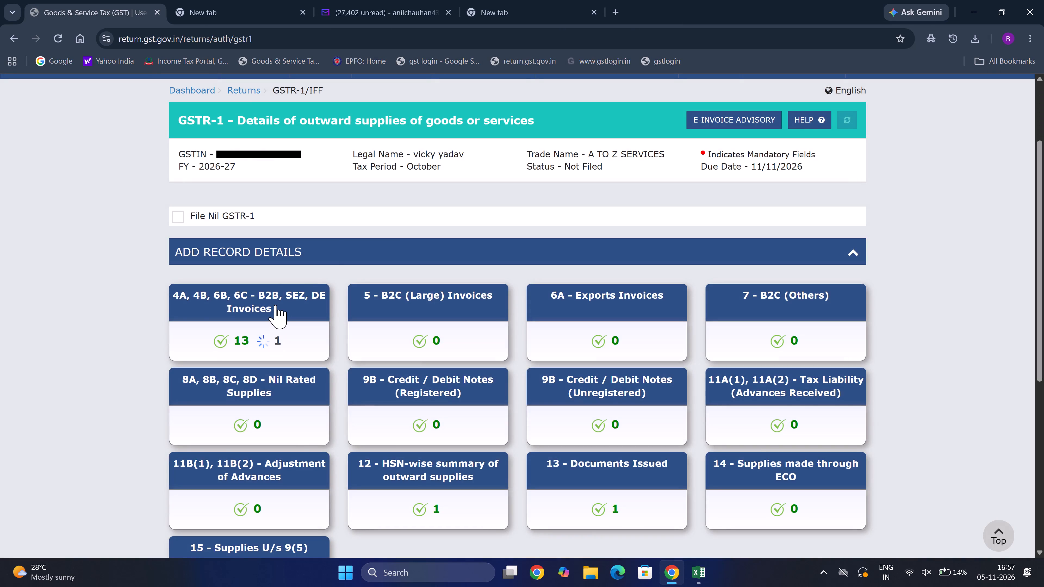
left_click(278, 303)
scroll(278, 303, "down", 2)
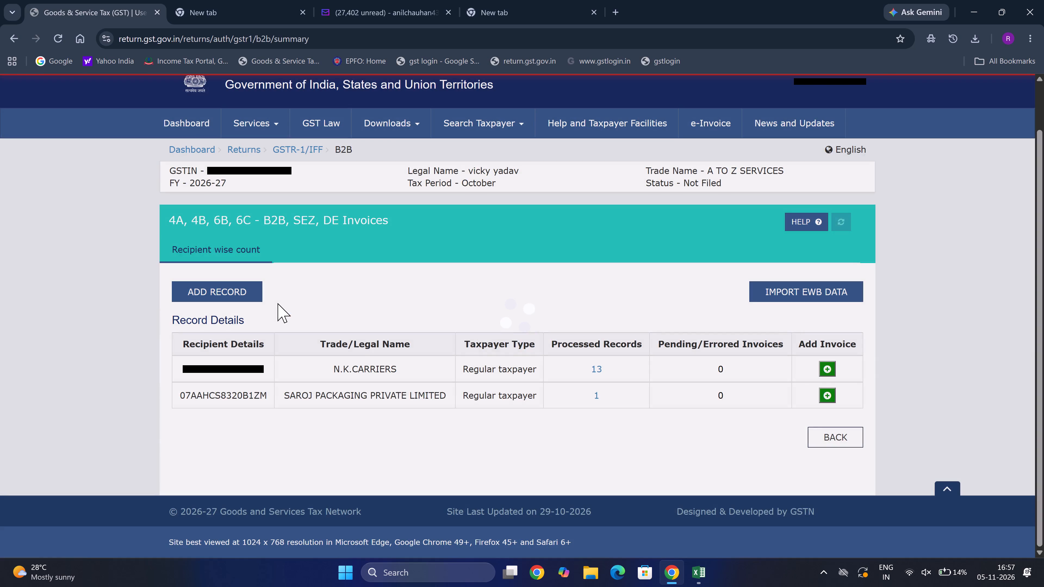
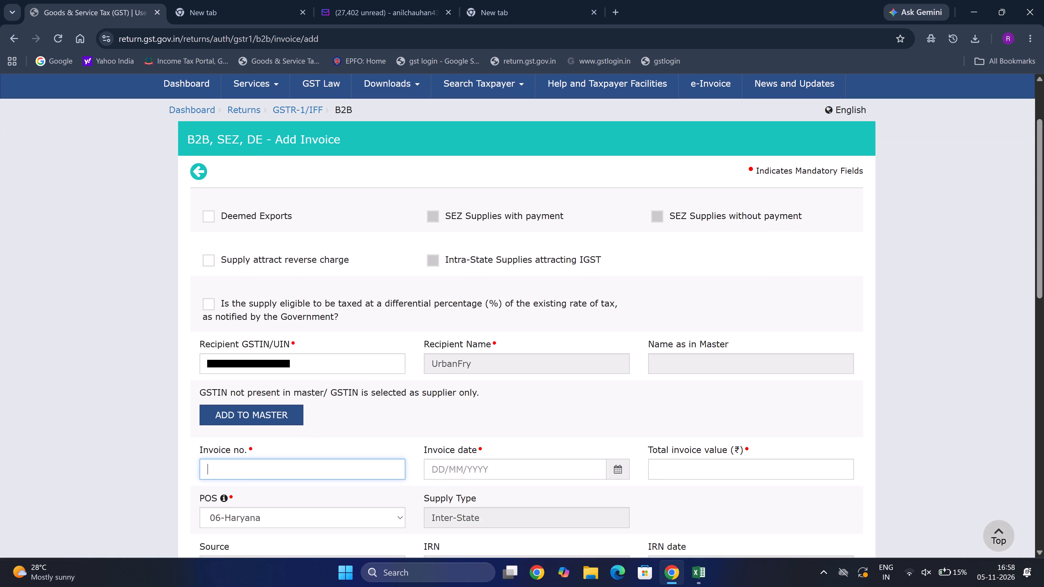
Enter invoice number 2026-27/12, invoice date 31/10/2026 and total invoice value 4720 for the UrbanFry B2B invoice.
type("2026")
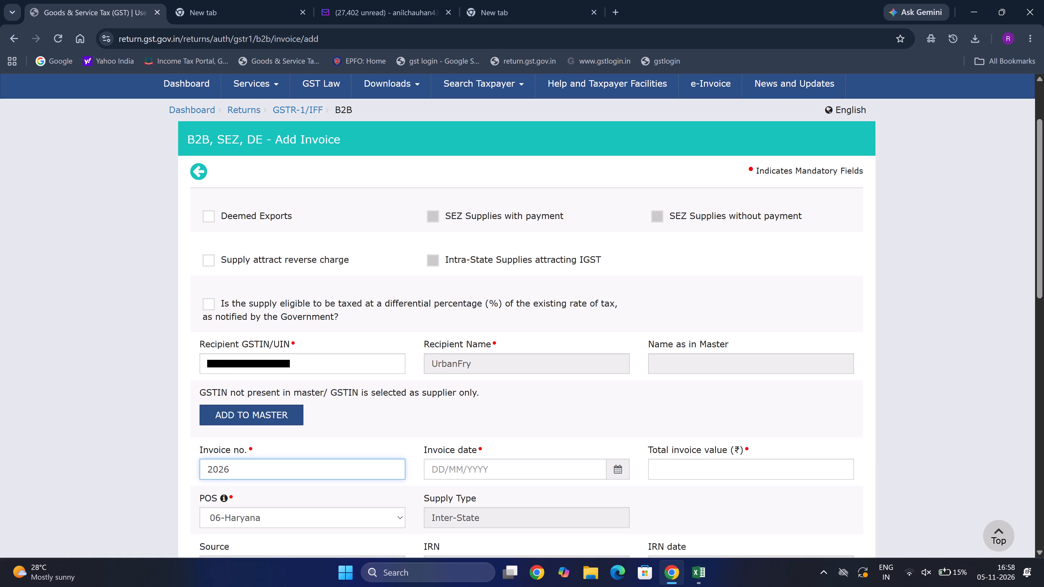
type("-27")
type("/12")
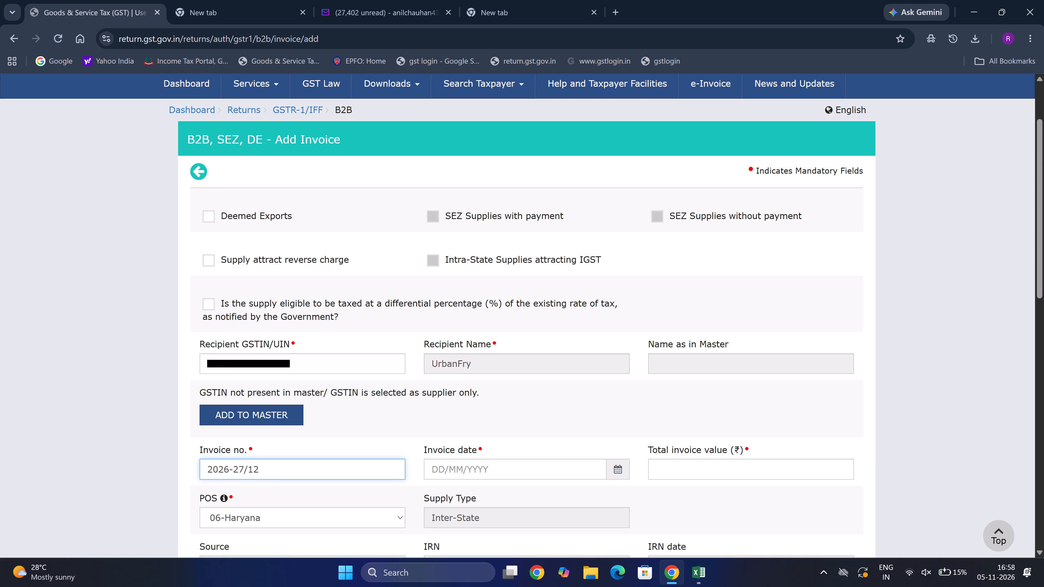
left_click(526, 473)
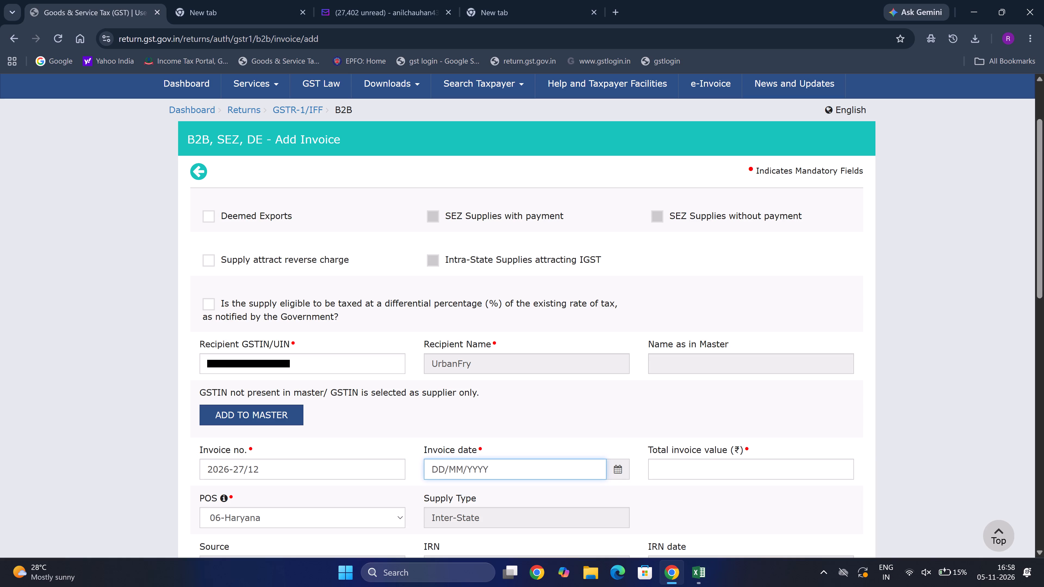
key("0")
key("BackSpace")
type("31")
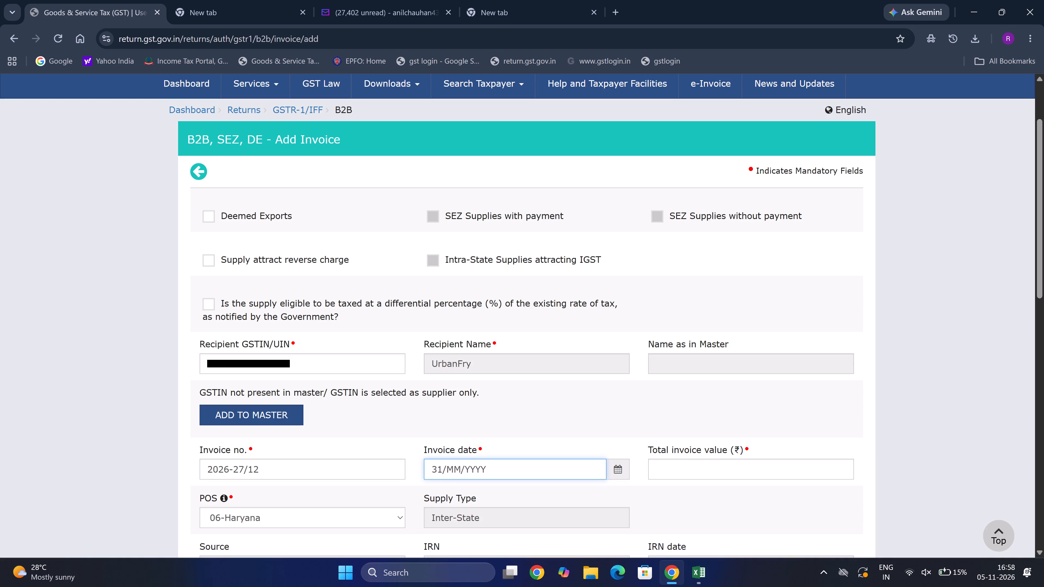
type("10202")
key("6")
left_click(782, 470)
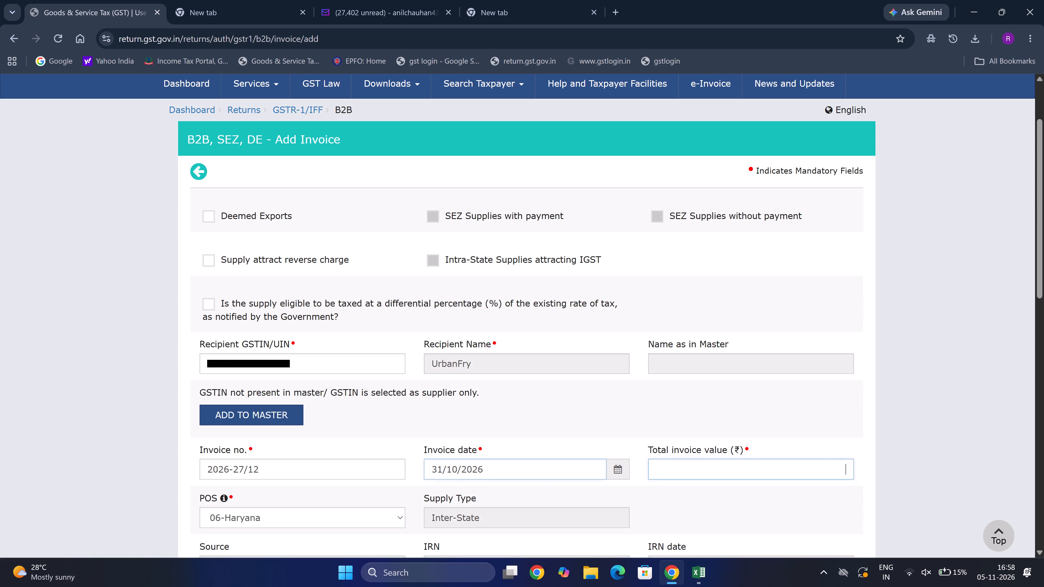
type("4720")
left_click(858, 409)
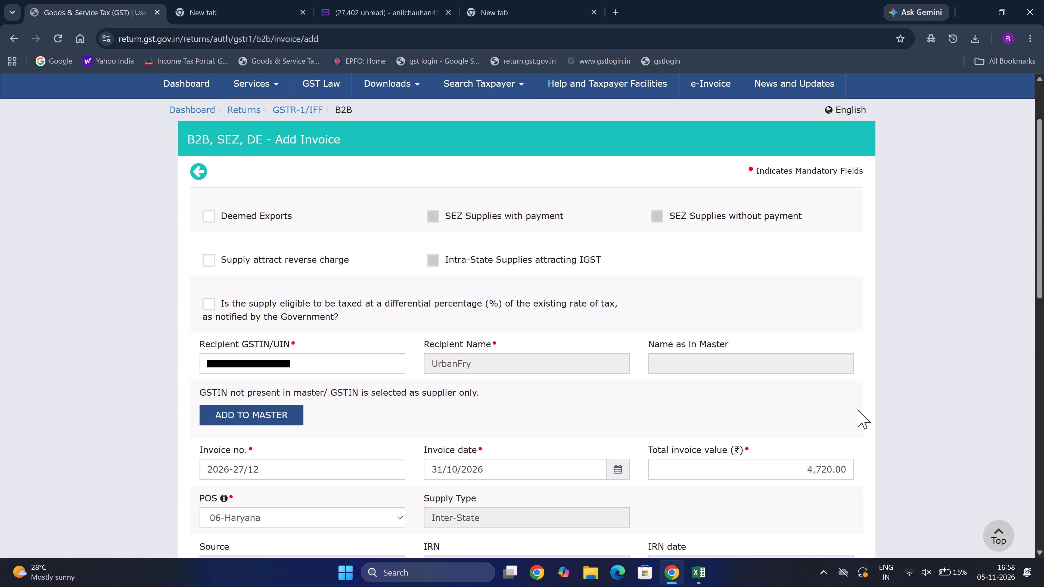
Enter a taxable value of 4000 at the 18% rate for the UrbanFry invoice and save the invoice.
scroll(858, 409, "down", 8)
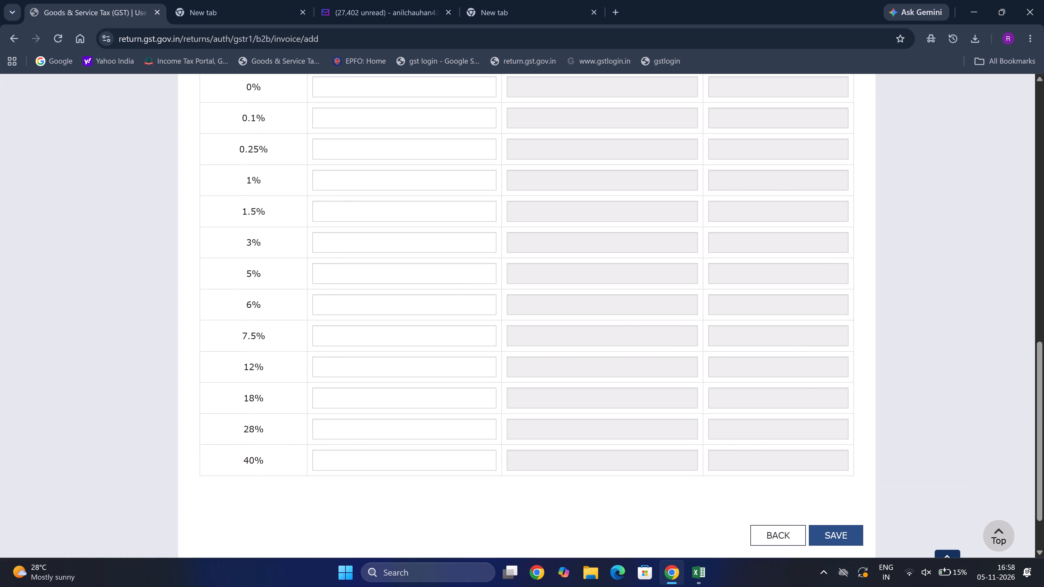
left_click(345, 393)
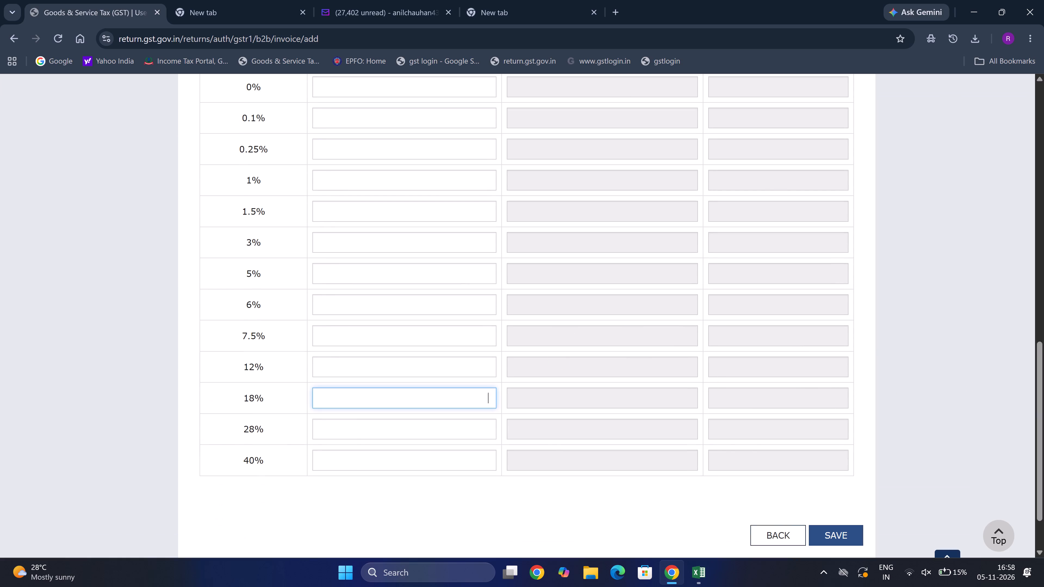
type("4000")
left_click(828, 533)
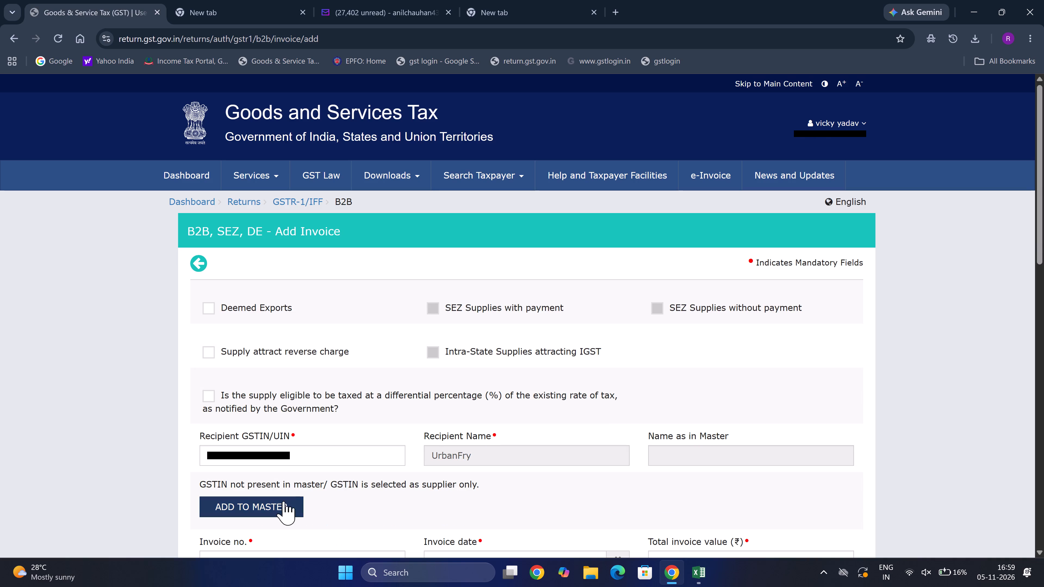
Select the whole recipient GSTIN of UrbanFry in the add-invoice form.
double_click(296, 456)
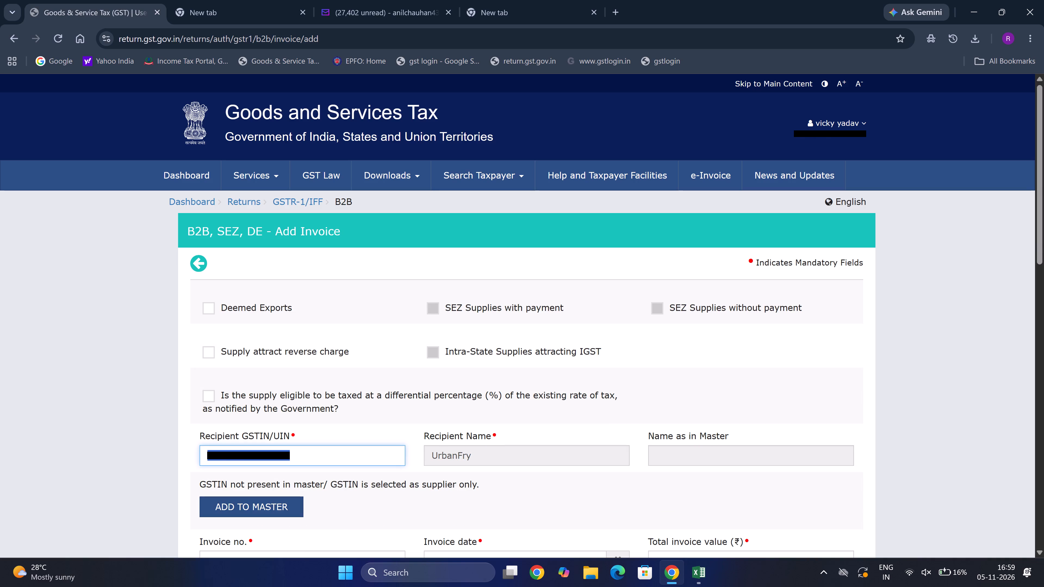
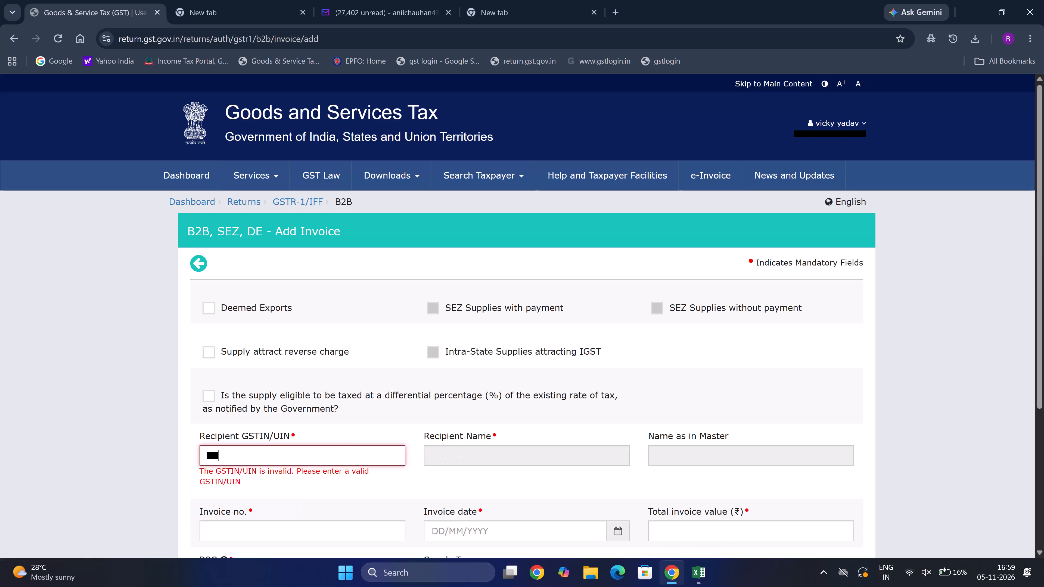
Enter Saraf Furniture's GSTIN as the recipient GSTIN of the new B2B invoice.
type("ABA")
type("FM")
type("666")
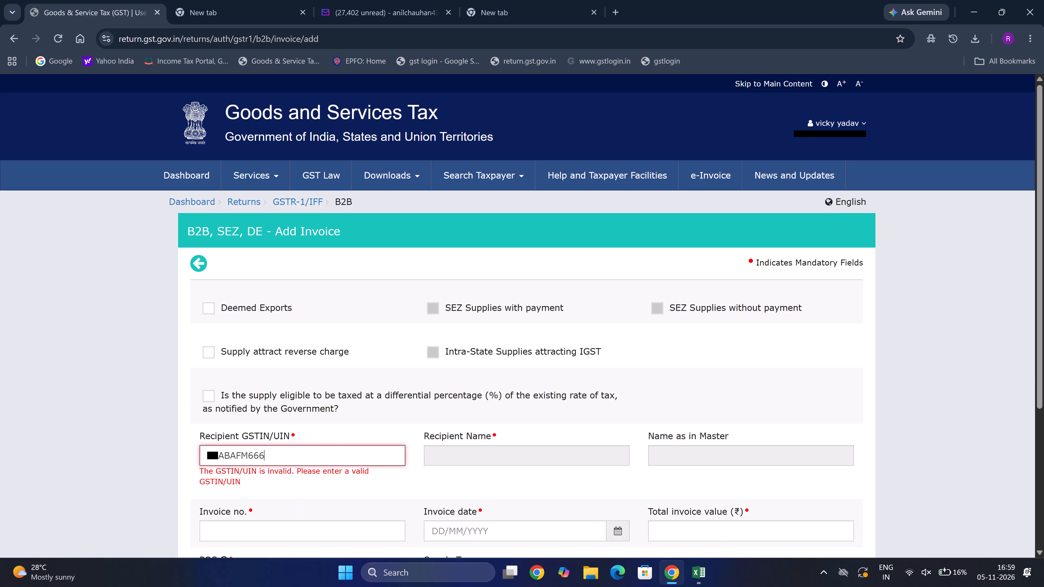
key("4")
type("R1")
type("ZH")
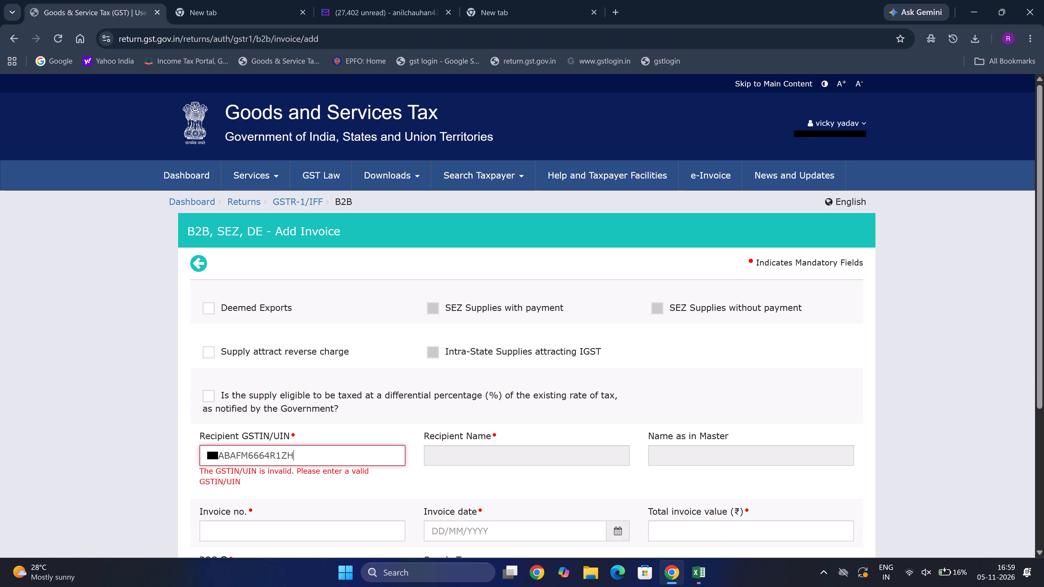
Enter invoice number 2026-27/14, invoice date 31/10/2026 and total invoice value 26739 for the Saraf Furniture invoice.
scroll(415, 503, "down", 3)
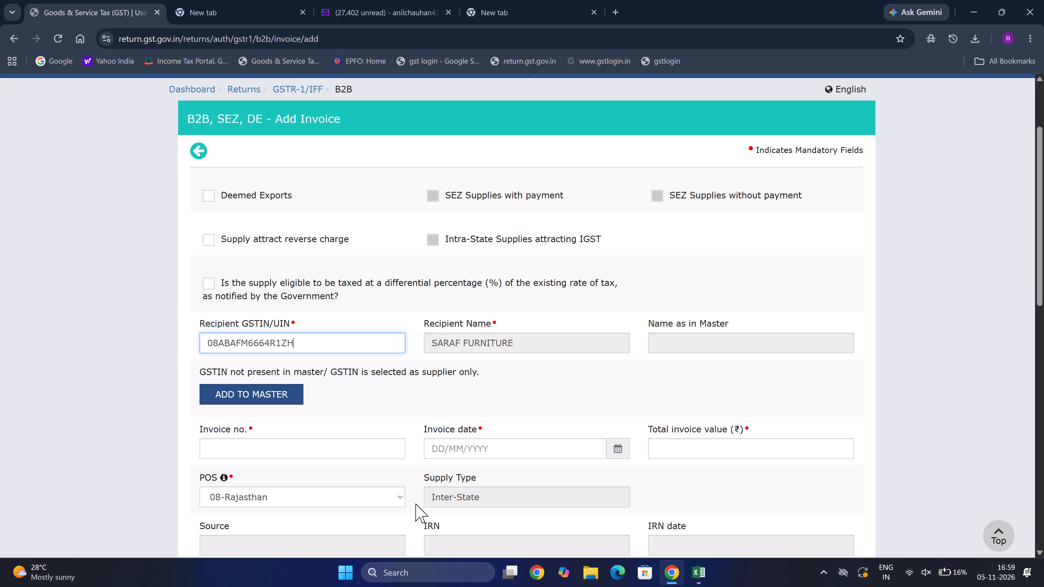
left_click(280, 450)
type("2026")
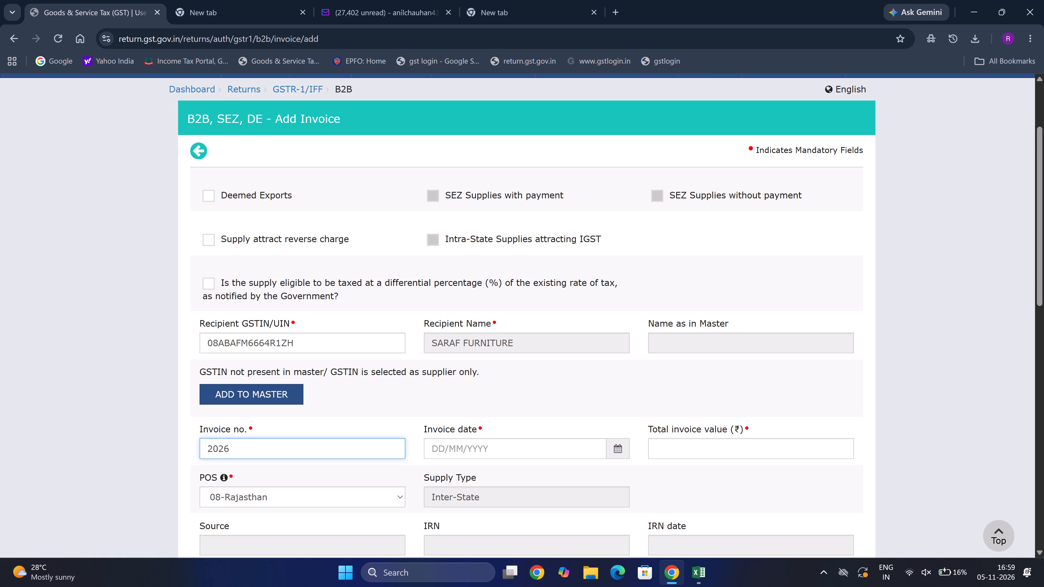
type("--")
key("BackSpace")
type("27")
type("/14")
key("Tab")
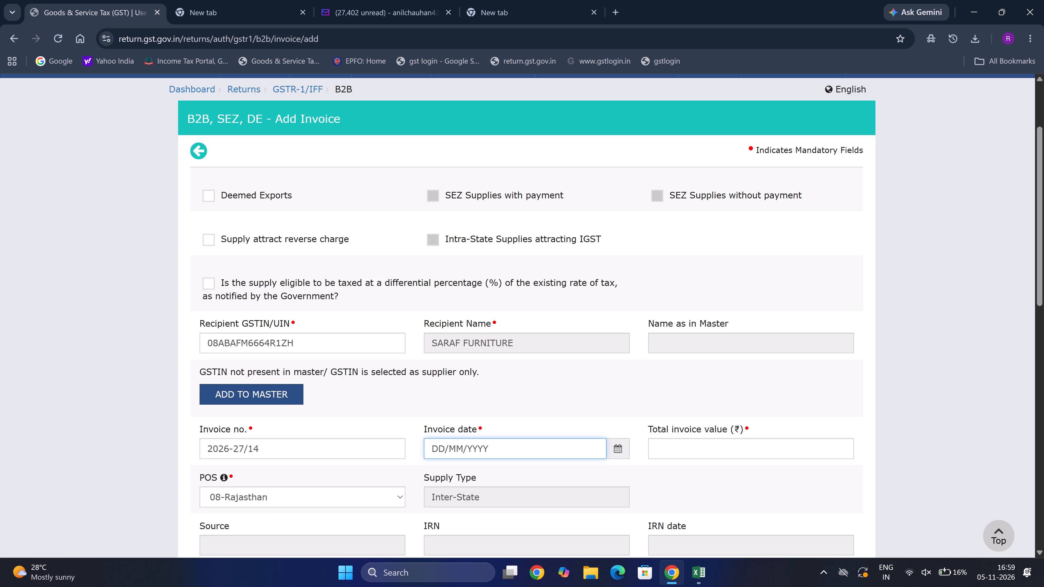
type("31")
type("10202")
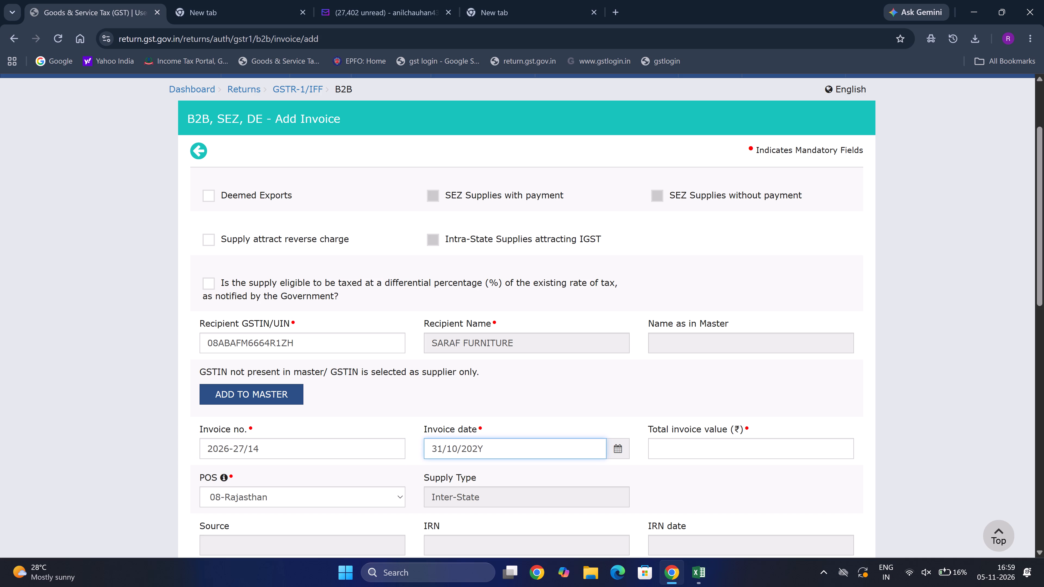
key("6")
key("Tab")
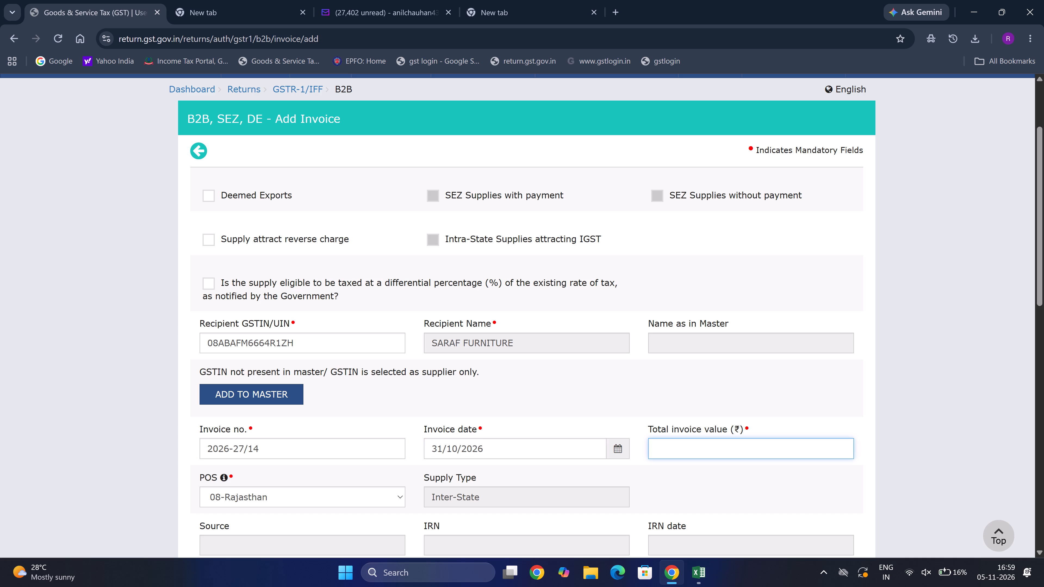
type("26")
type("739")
left_click(695, 480)
Enter a taxable value of 22660 at the 18% rate for the Saraf Furniture invoice and save the invoice.
scroll(695, 480, "down", 5)
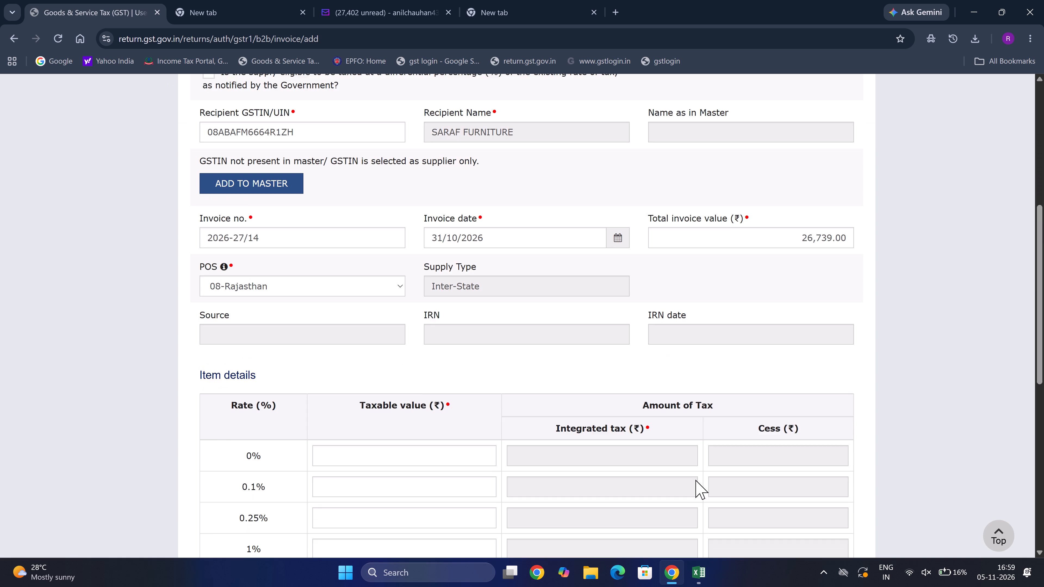
scroll(695, 480, "down", 3)
scroll(370, 455, "down", 1)
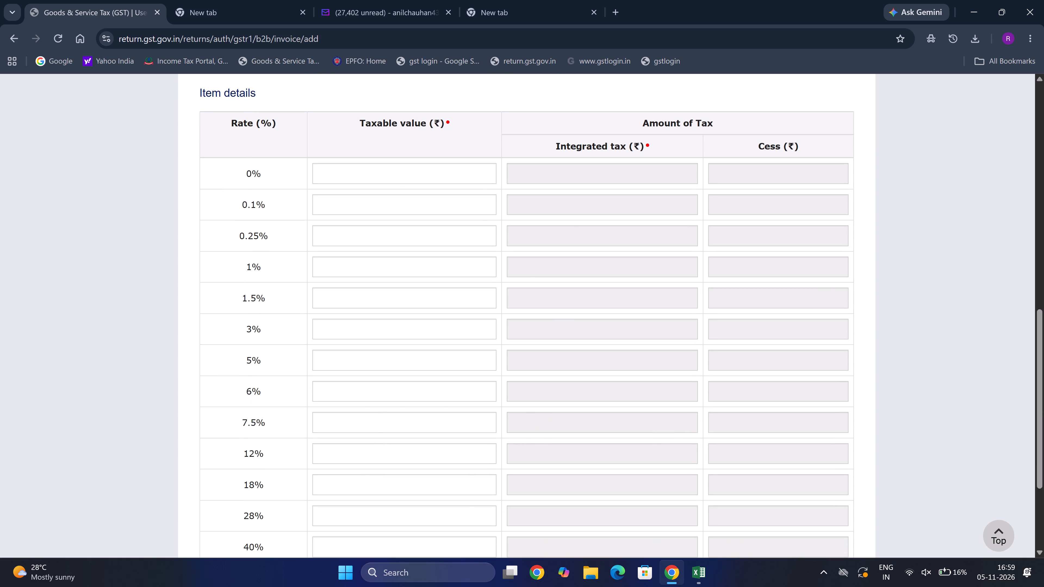
left_click(371, 489)
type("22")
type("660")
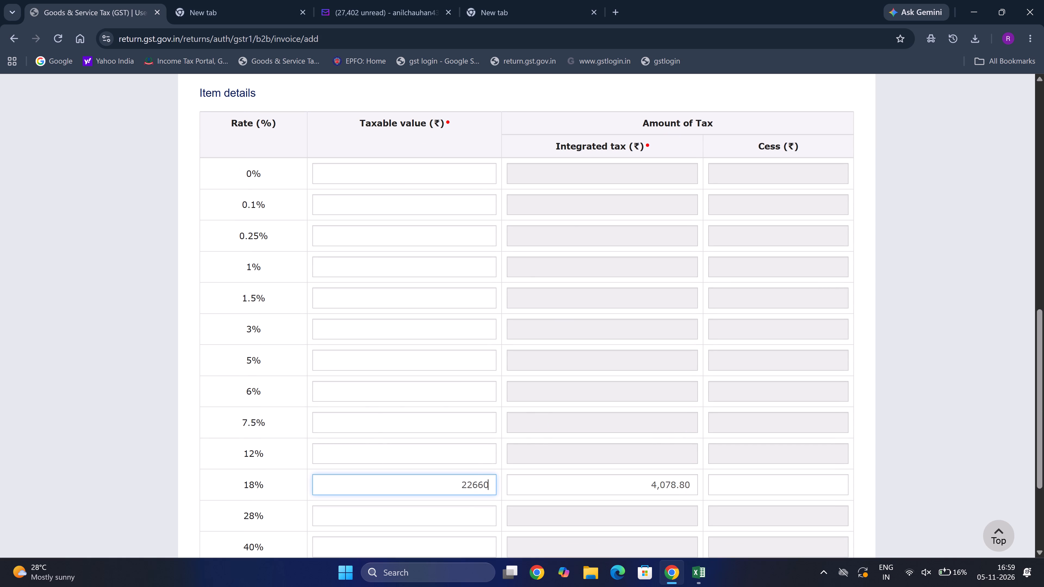
scroll(509, 518, "down", 2)
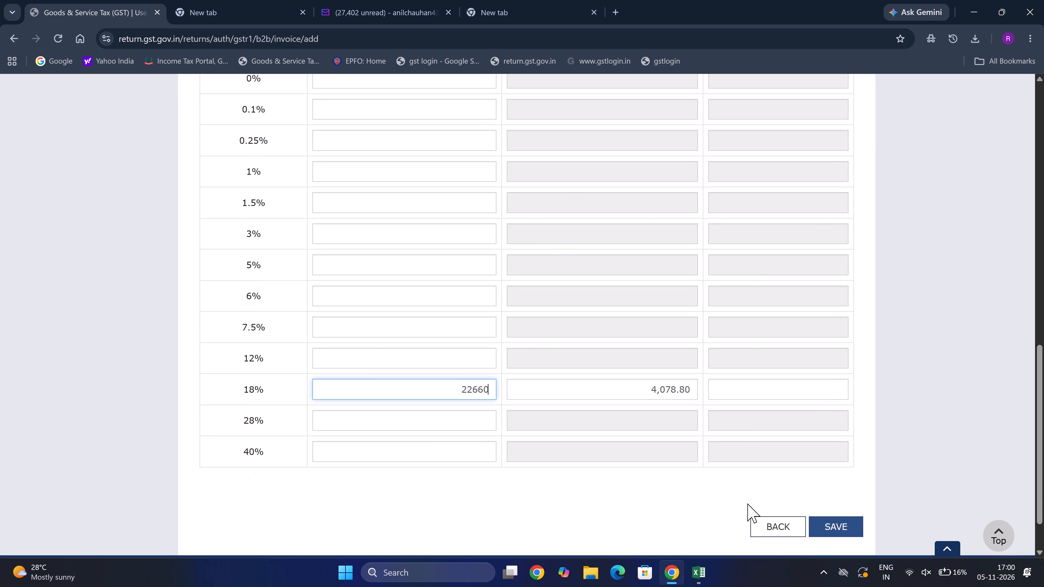
left_click(827, 525)
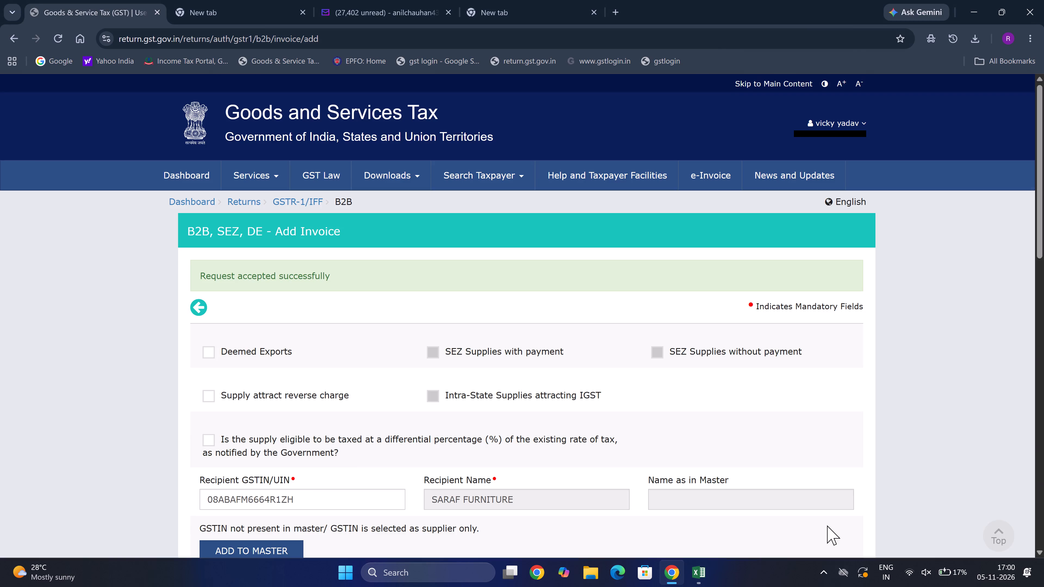
Return to the GSTR-1 overview of A TO Z SERVICES and generate the return summary.
left_click(299, 202)
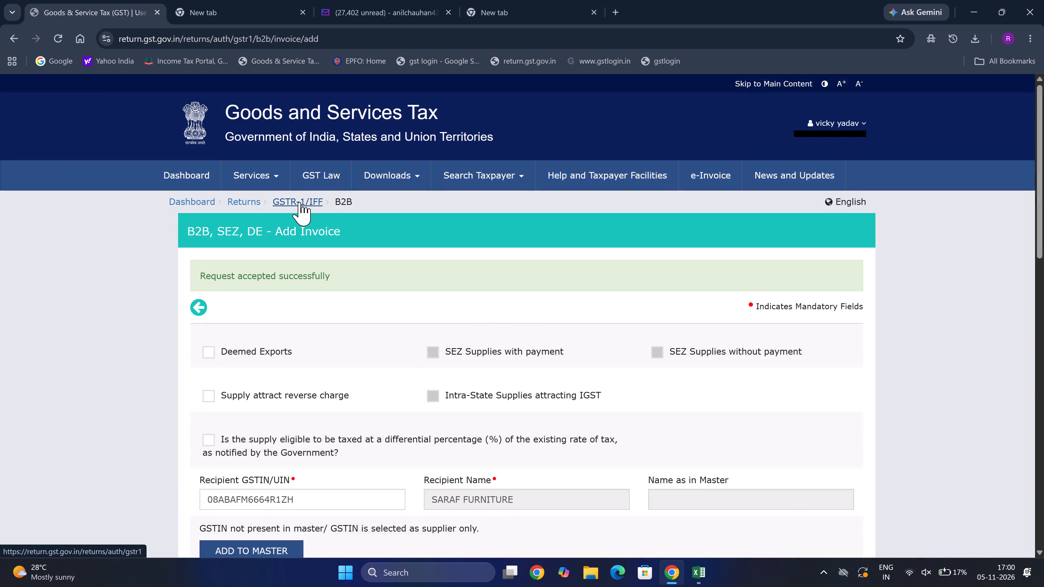
scroll(618, 416, "down", 1)
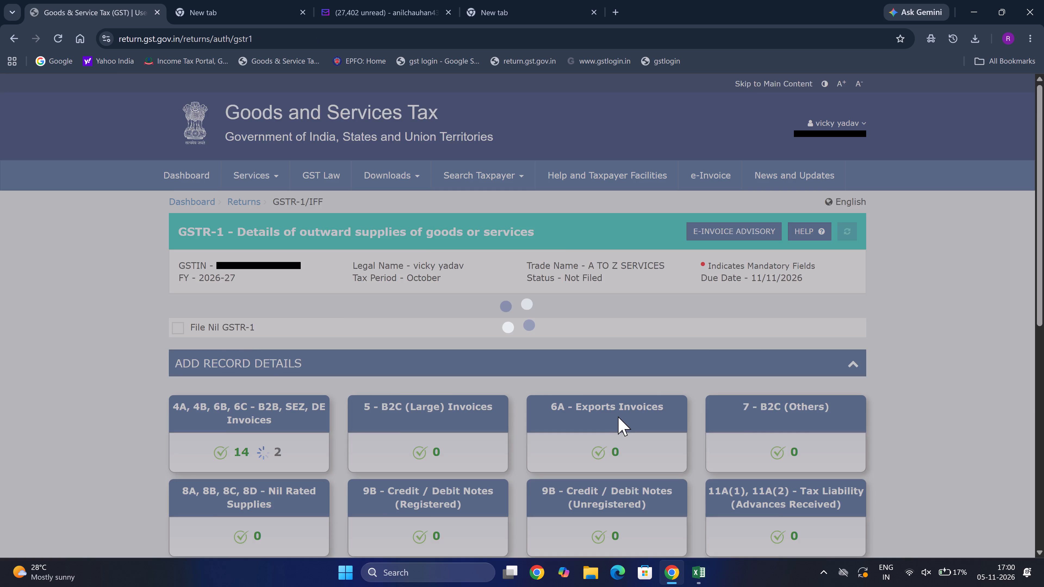
scroll(618, 416, "down", 1)
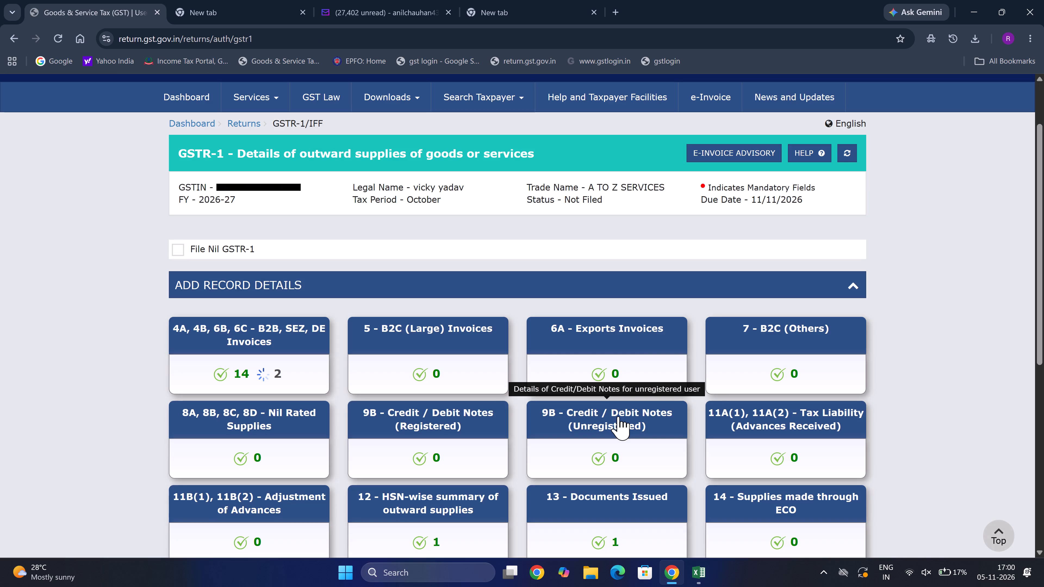
scroll(618, 416, "down", 3)
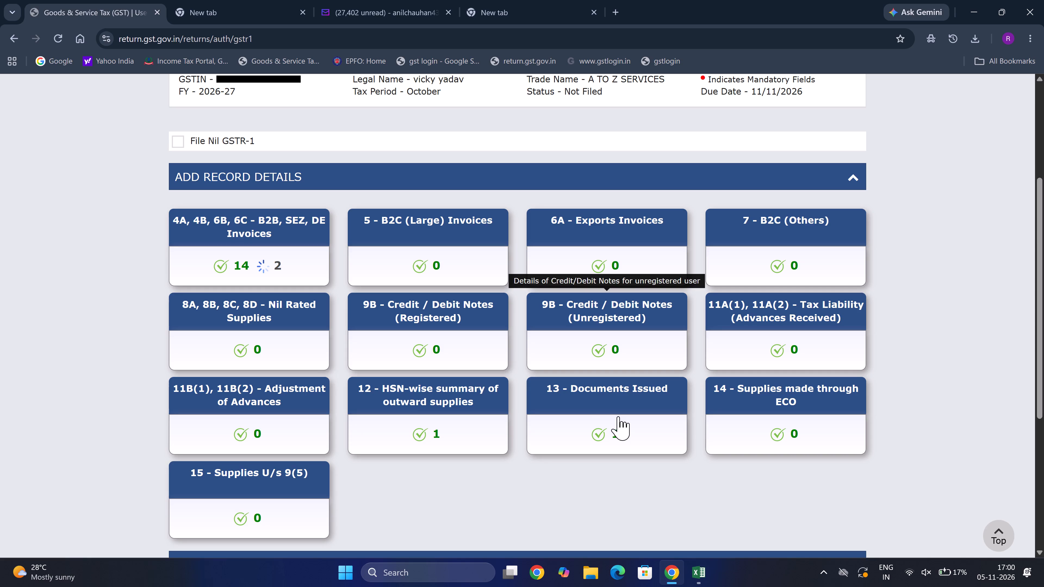
scroll(589, 400, "down", 1)
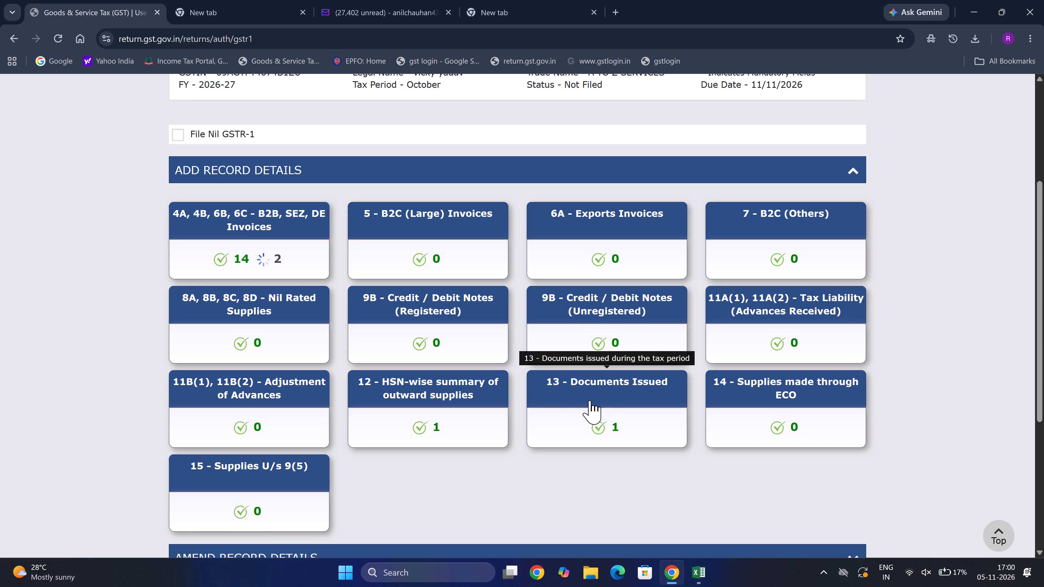
scroll(589, 400, "down", 1)
scroll(564, 395, "down", 5)
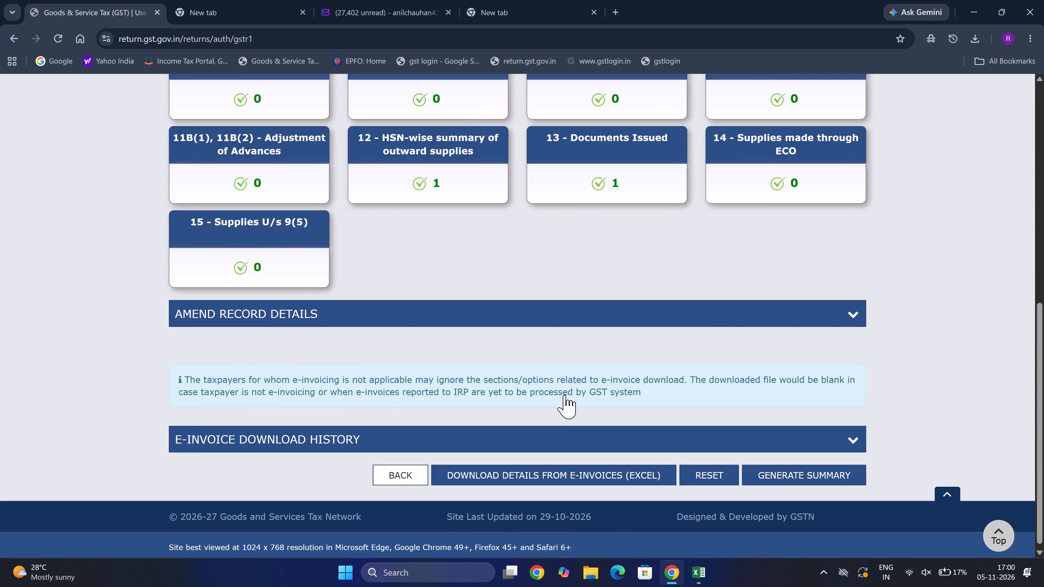
left_click(838, 469)
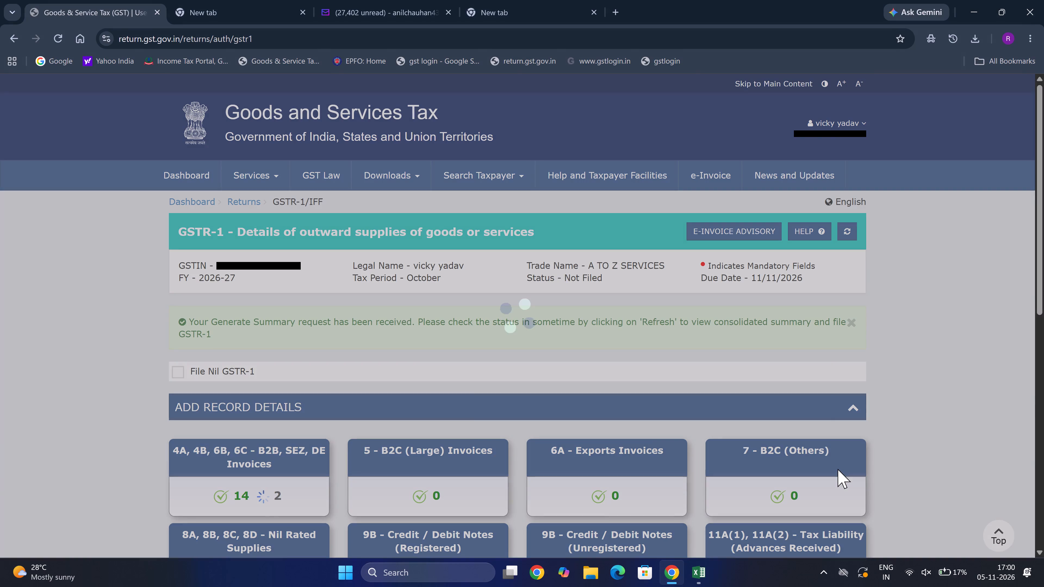
Open table 13 - Documents Issued and add a second row under Invoices for outward supply.
scroll(838, 469, "down", 5)
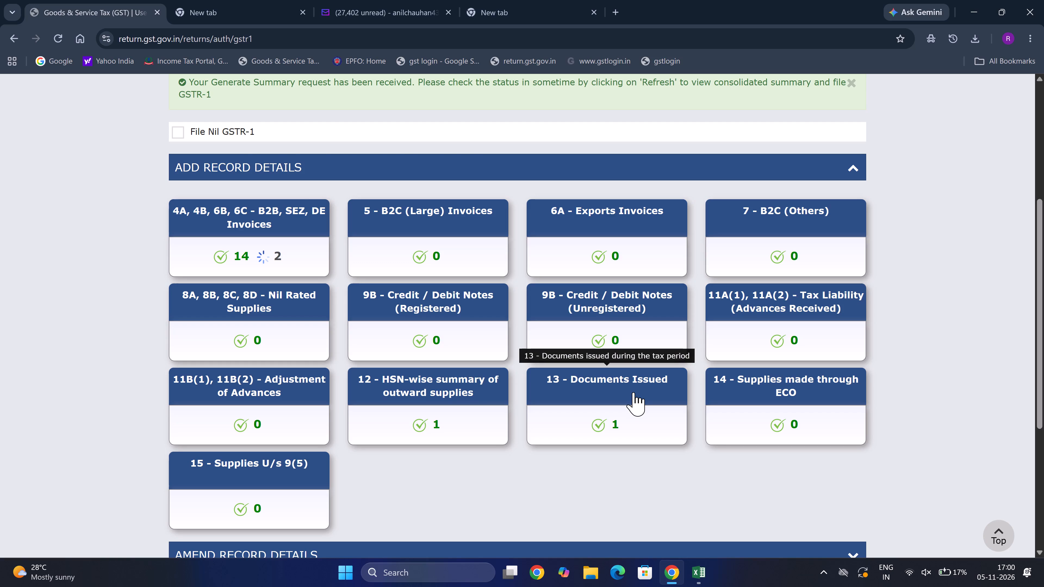
left_click(633, 392)
scroll(633, 392, "down", 3)
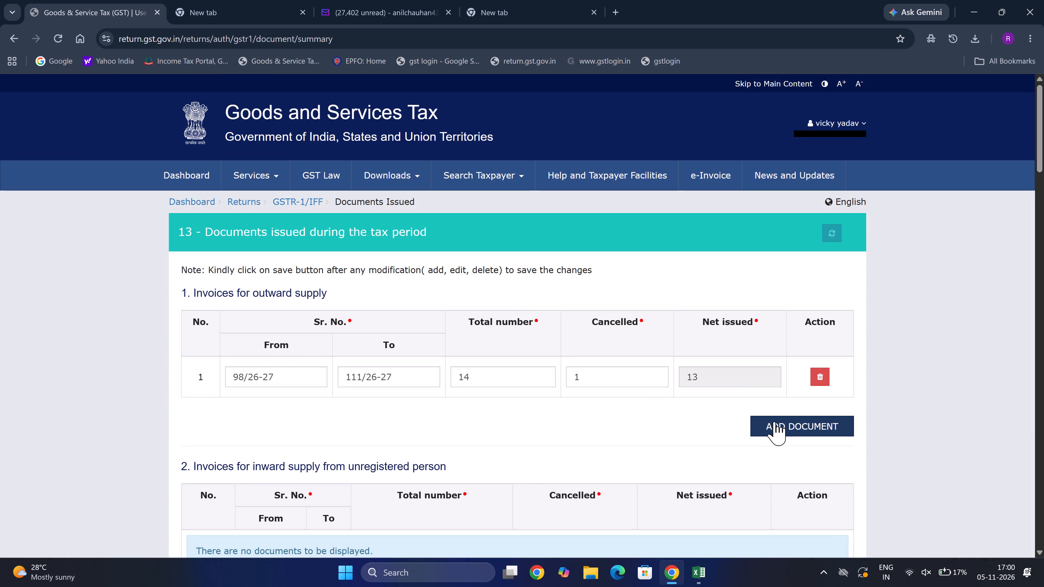
left_click(785, 422)
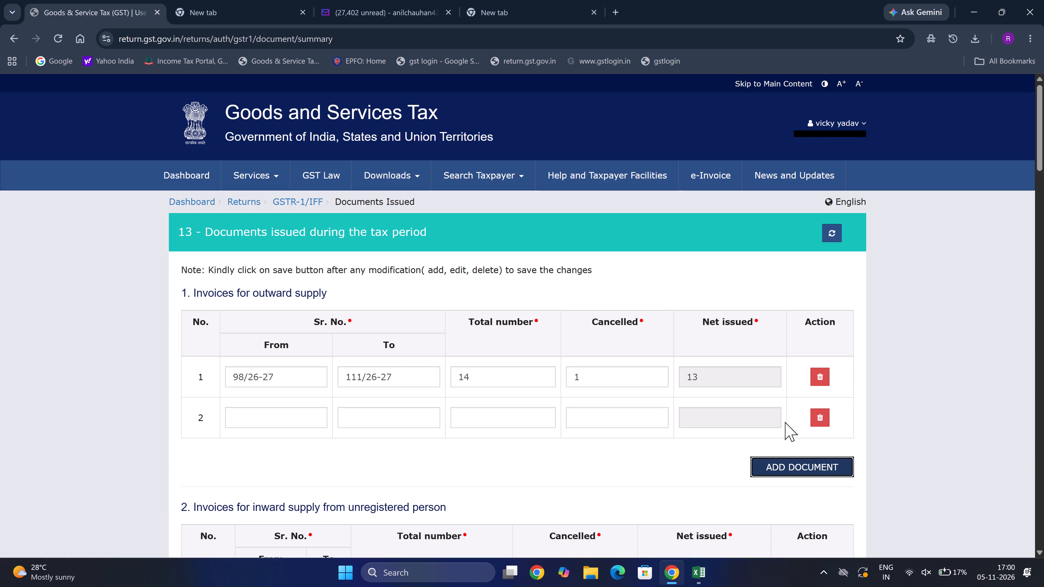
Enter the serial number range from 2026-27/12 to 2026-27/14 in the second outward supply invoice row.
left_click(299, 417)
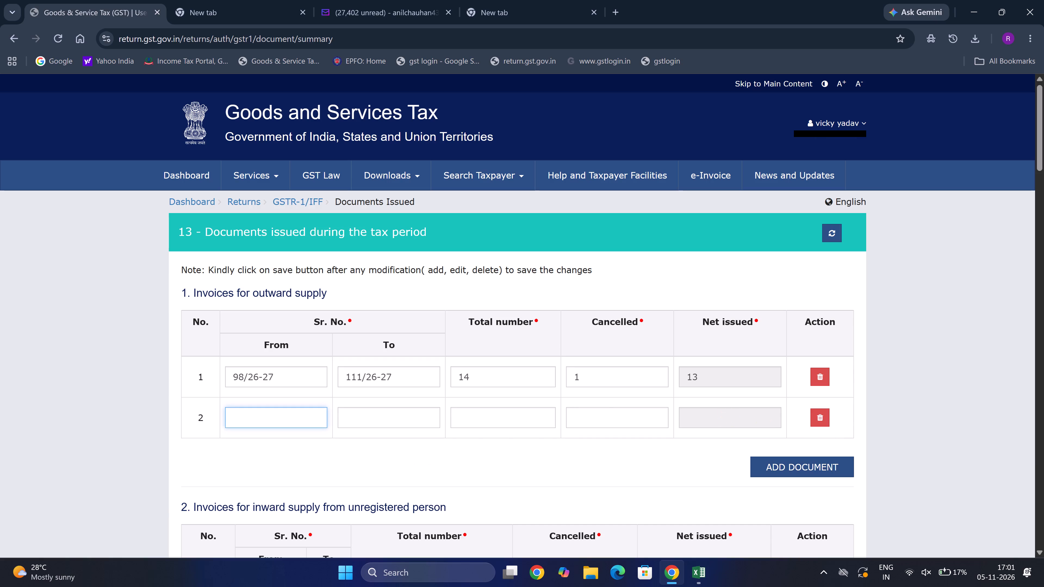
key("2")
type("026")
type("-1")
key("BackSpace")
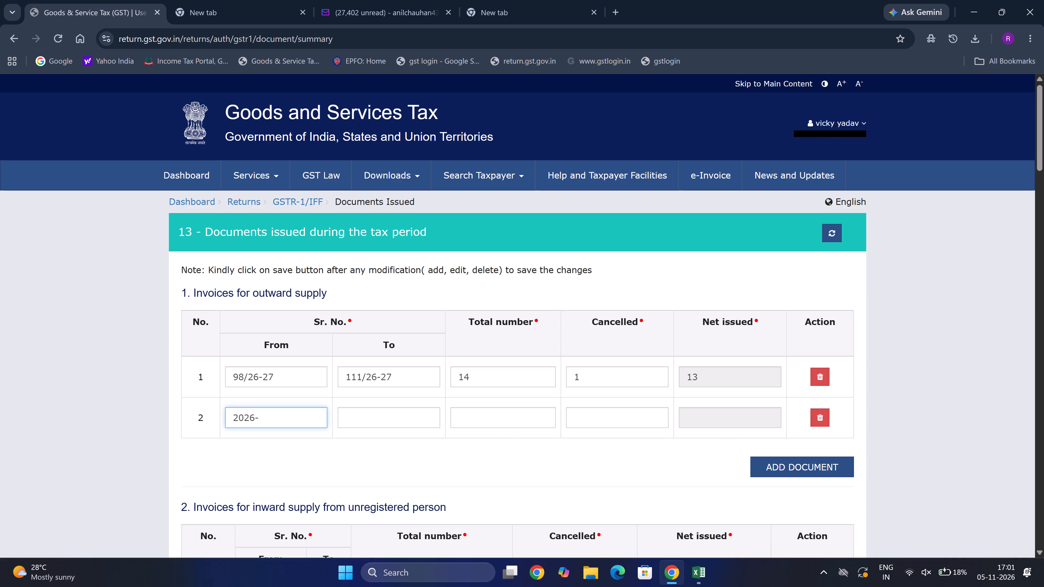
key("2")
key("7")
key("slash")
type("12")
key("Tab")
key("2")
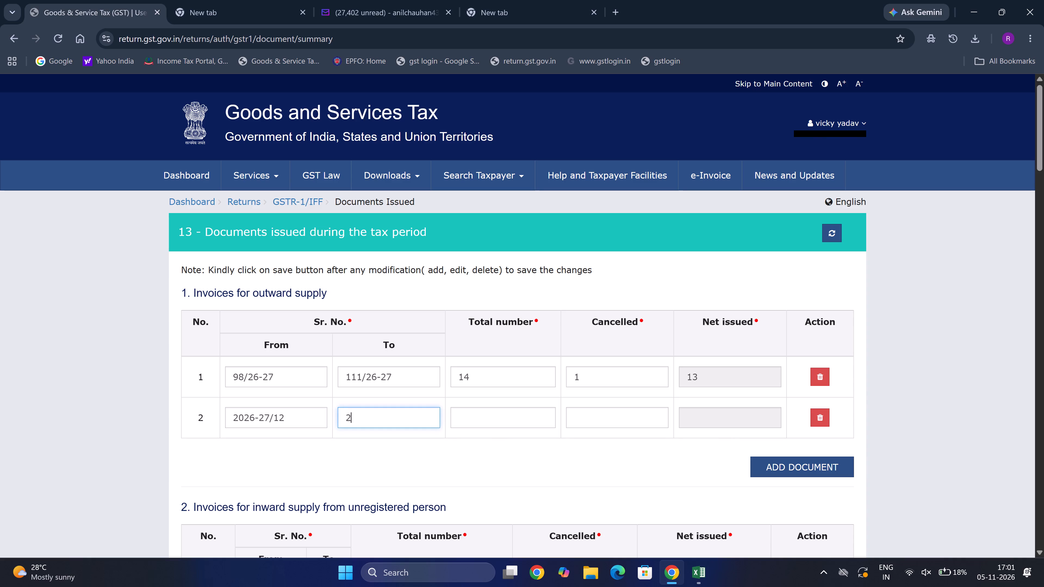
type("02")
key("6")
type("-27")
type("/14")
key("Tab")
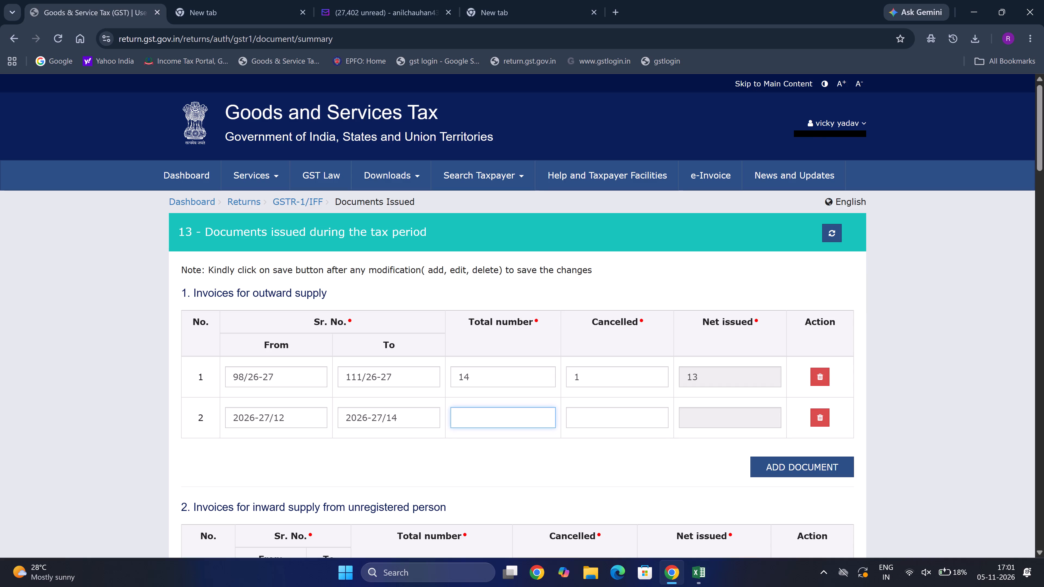
Enter a total number of 3 with 1 cancelled in the second outward supply invoice row and save the documents table.
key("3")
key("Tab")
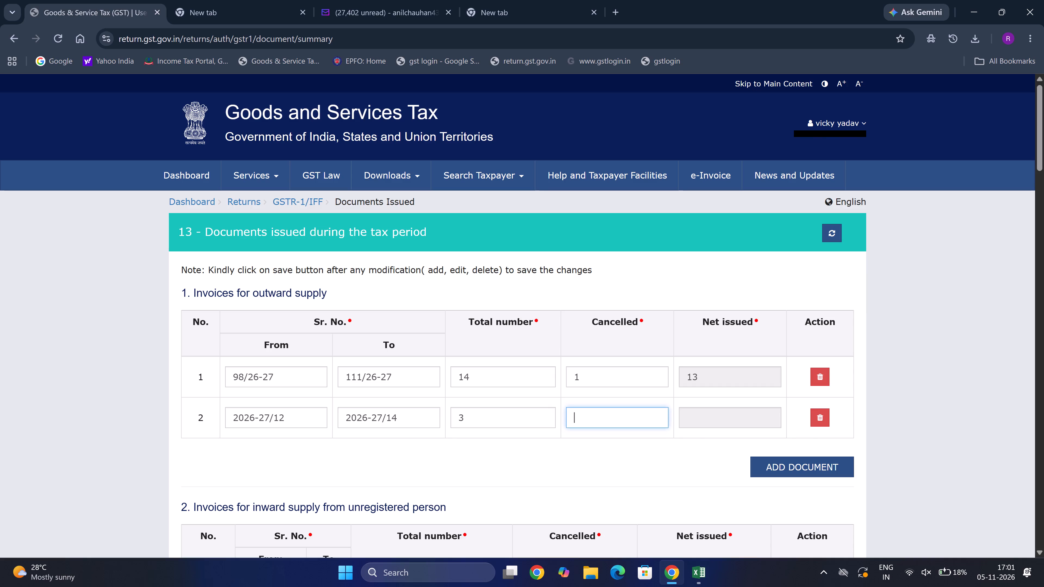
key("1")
left_click(516, 469)
scroll(516, 469, "down", 7)
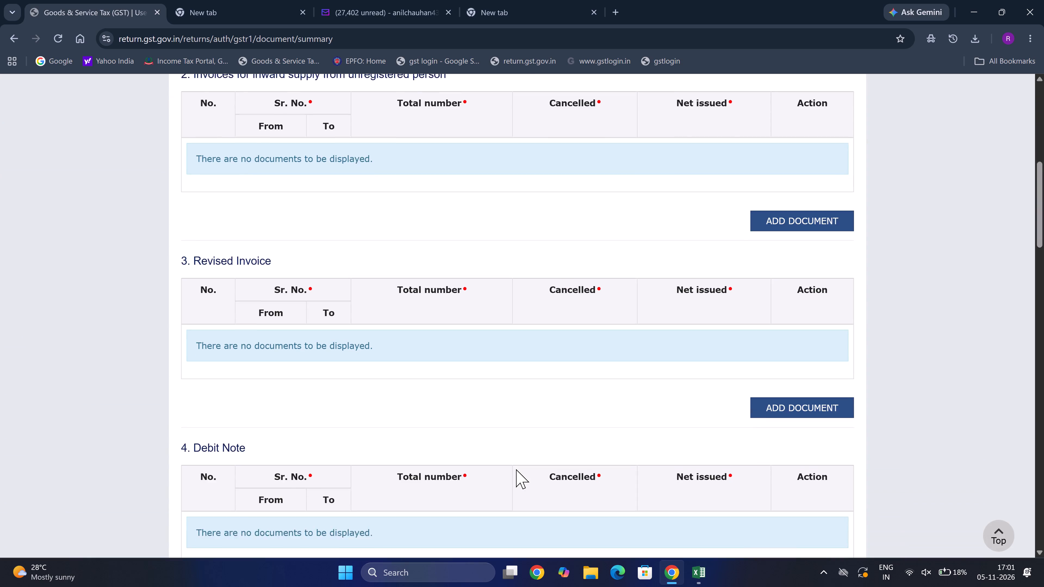
scroll(516, 469, "down", 11)
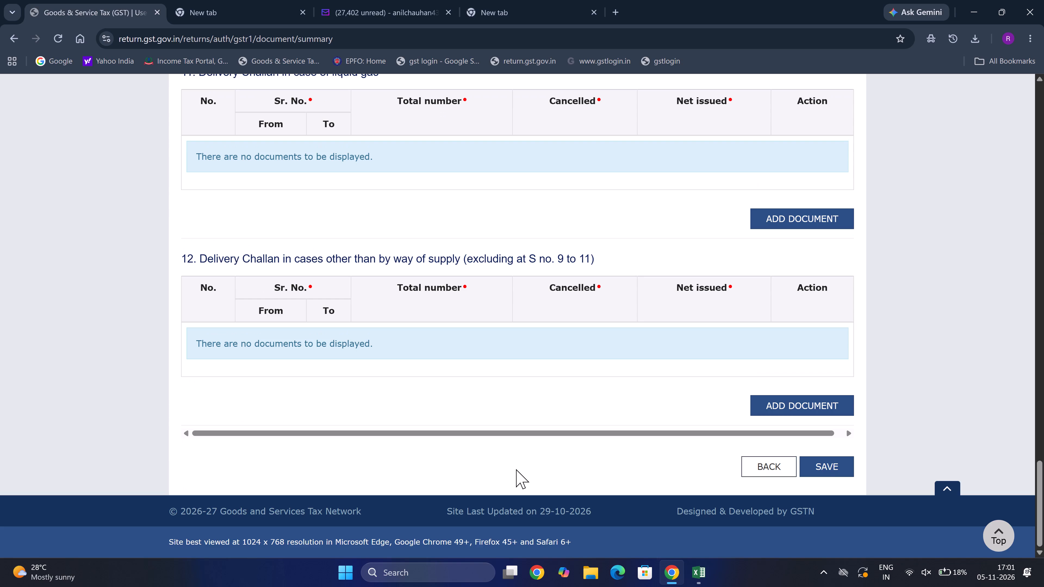
left_click(829, 462)
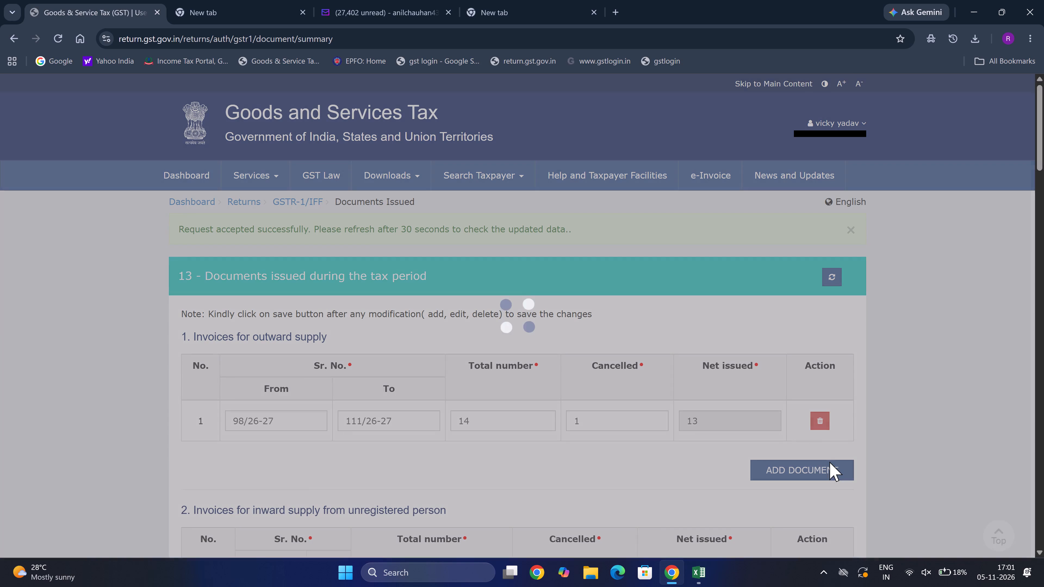
Add a second row again under Invoices for outward supply with serial numbers from 2026-27/12 to 2026-27/14.
left_click(815, 467)
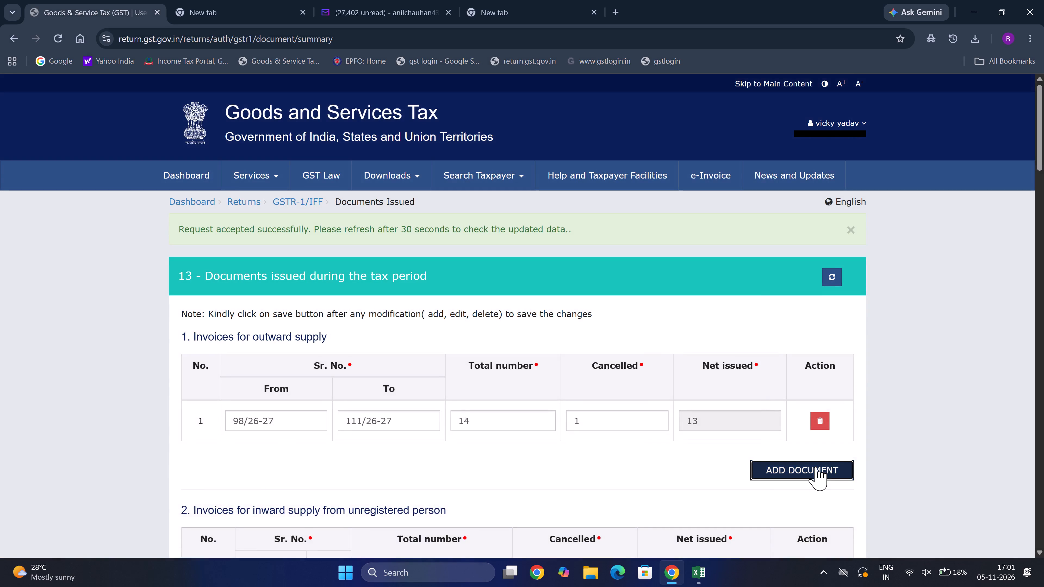
left_click(258, 460)
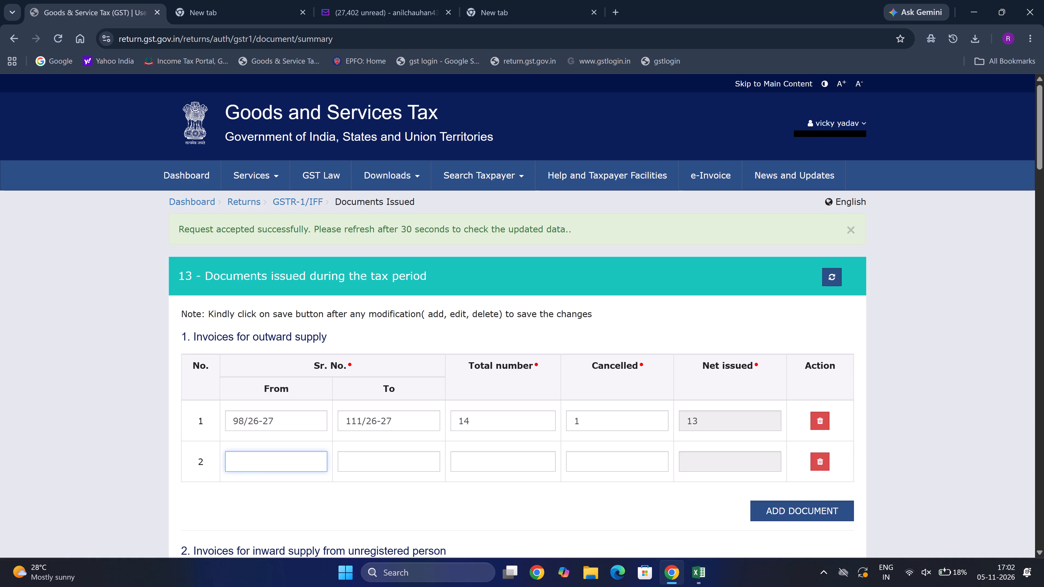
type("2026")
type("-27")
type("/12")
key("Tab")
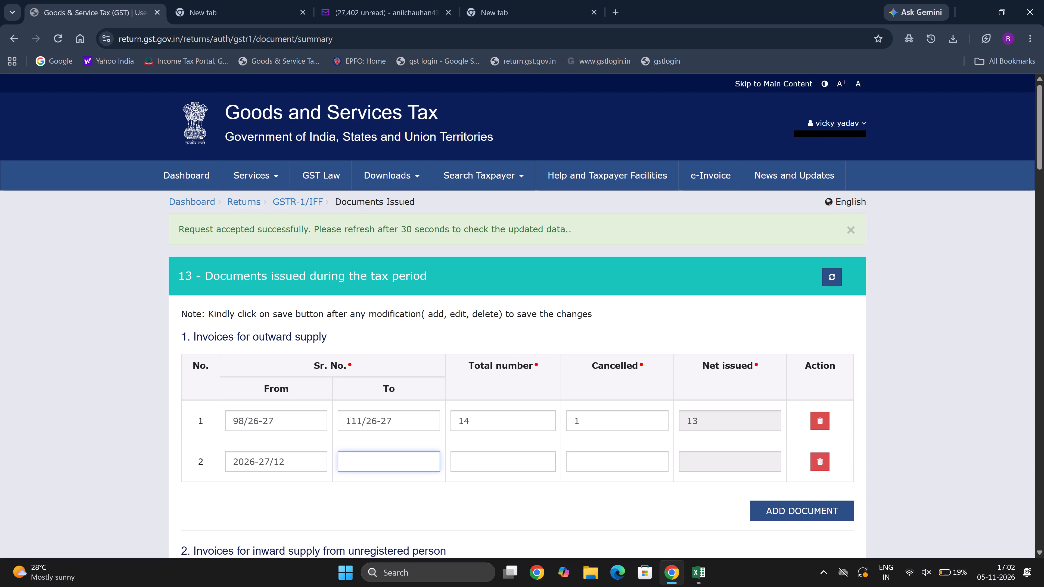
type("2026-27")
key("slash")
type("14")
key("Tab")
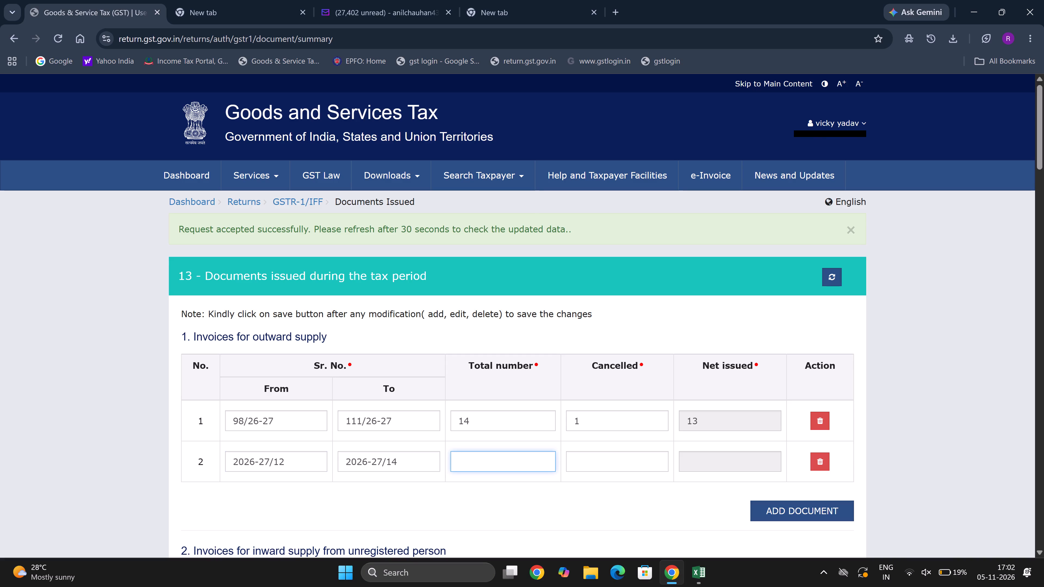
Enter a total number of 3 with 1 cancelled in the re-added second row and save the documents table.
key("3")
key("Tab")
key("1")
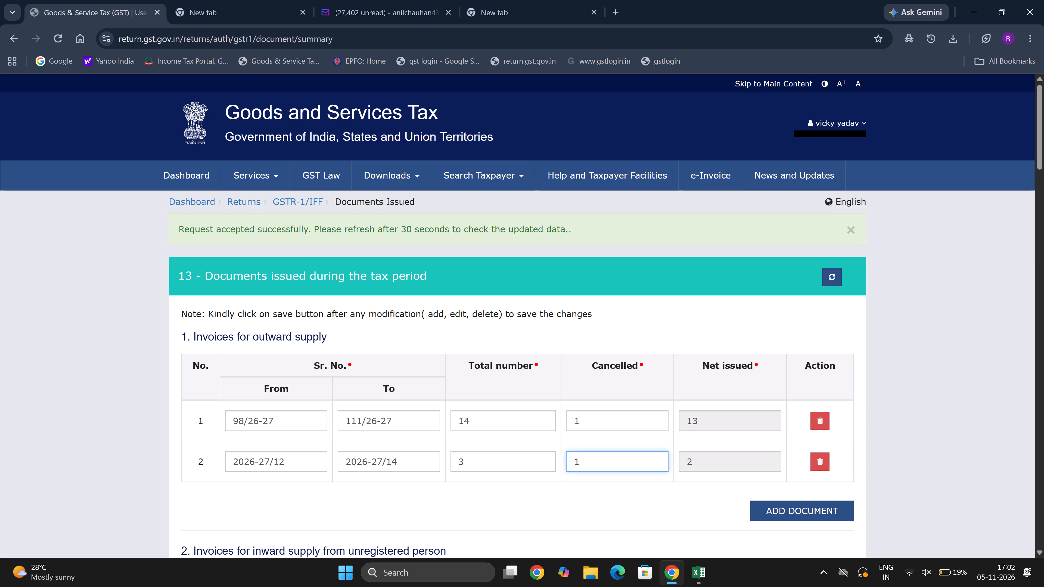
left_click(493, 507)
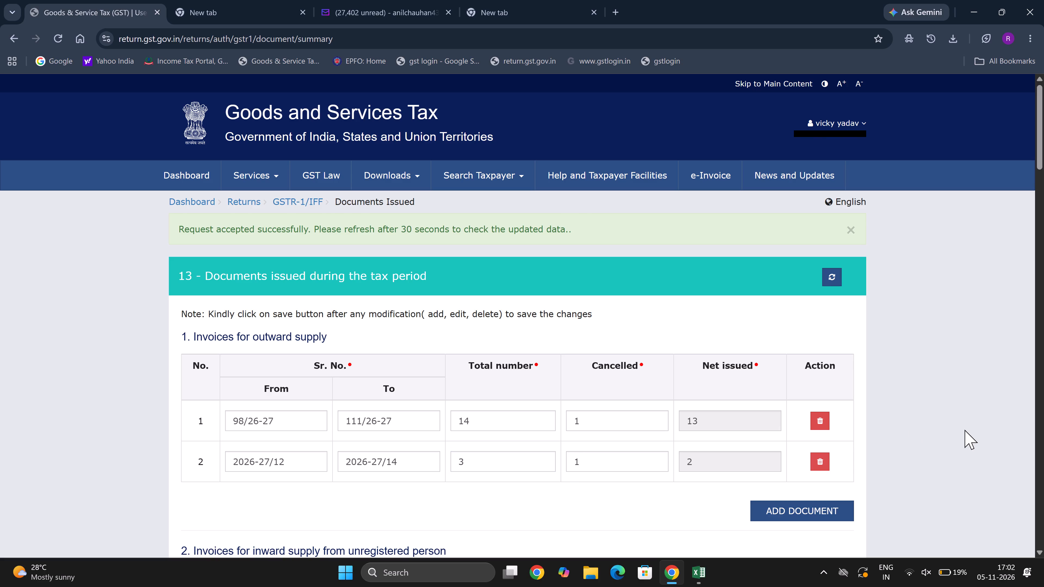
left_click(965, 430)
scroll(965, 430, "down", 20)
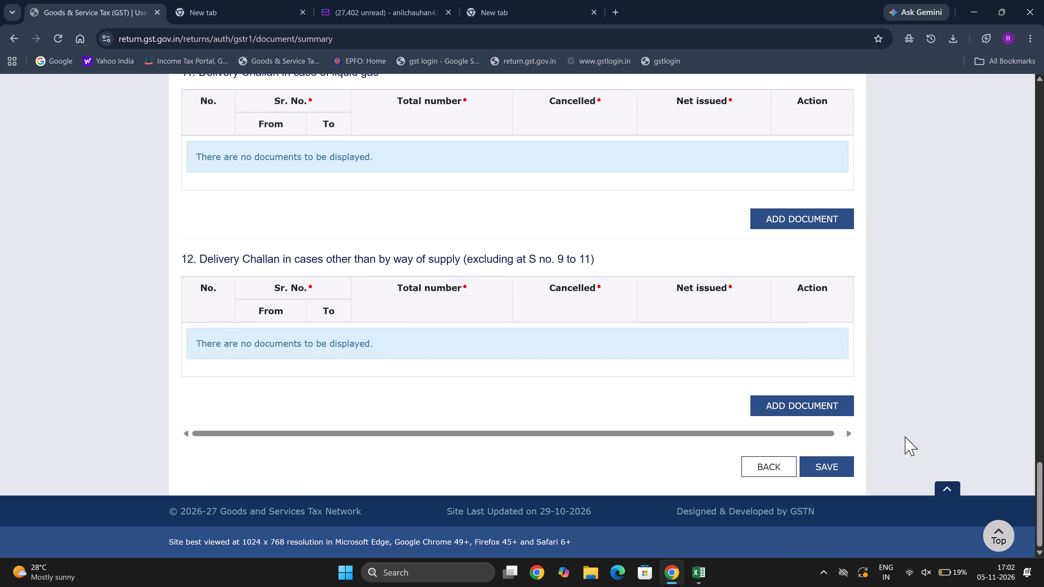
left_click(838, 467)
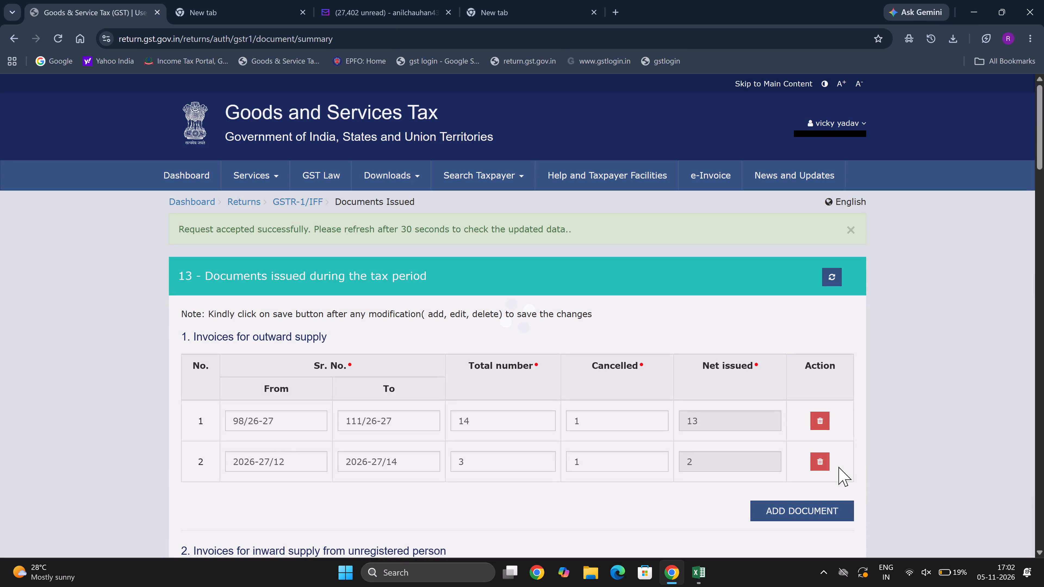
Return to the GSTR-1 overview and open table 12 - HSN-wise summary of outward supplies at its processed B2B records.
left_click(299, 197)
scroll(654, 370, "down", 4)
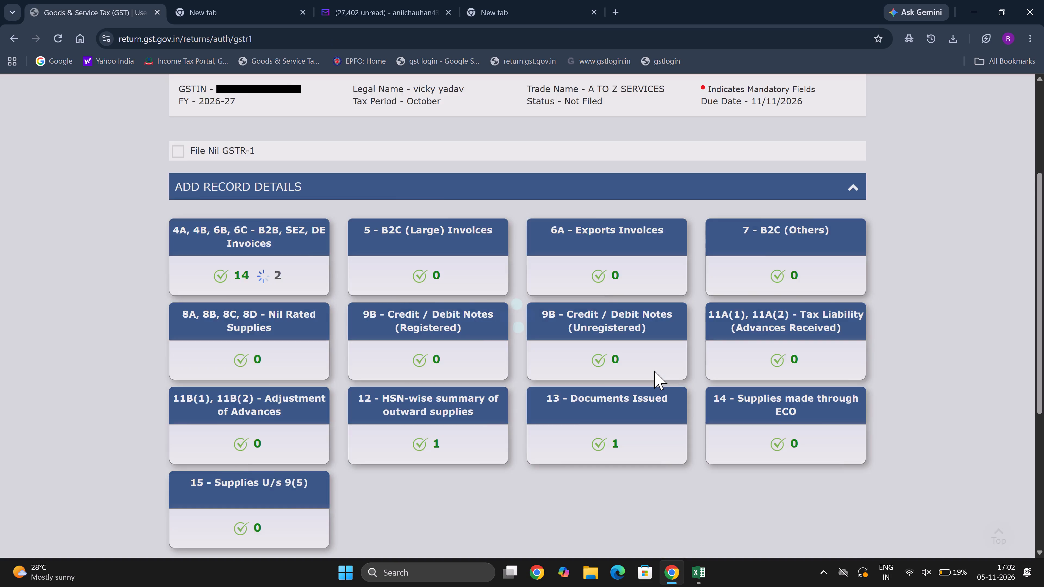
scroll(654, 370, "down", 2)
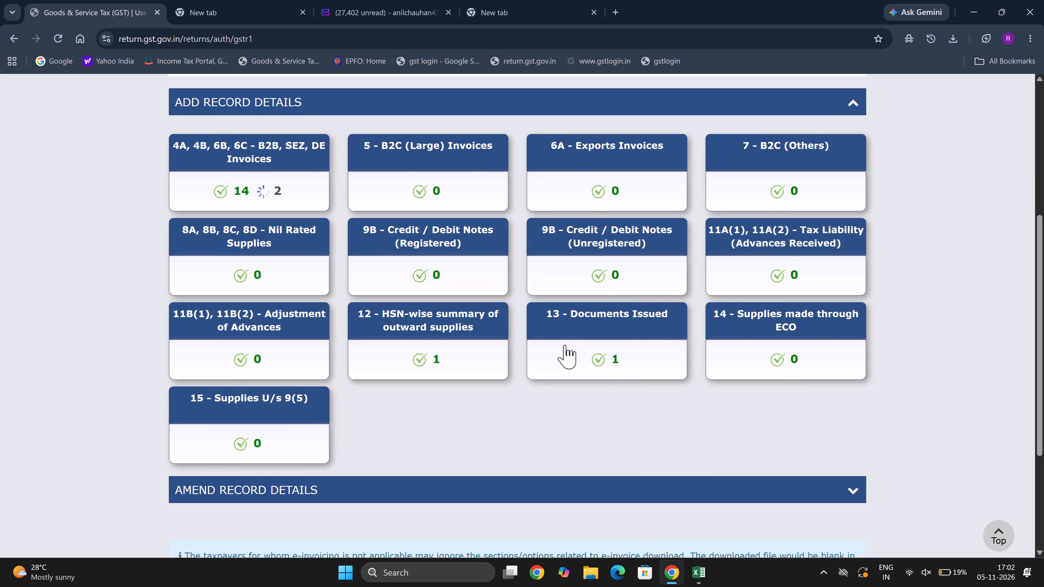
left_click(456, 312)
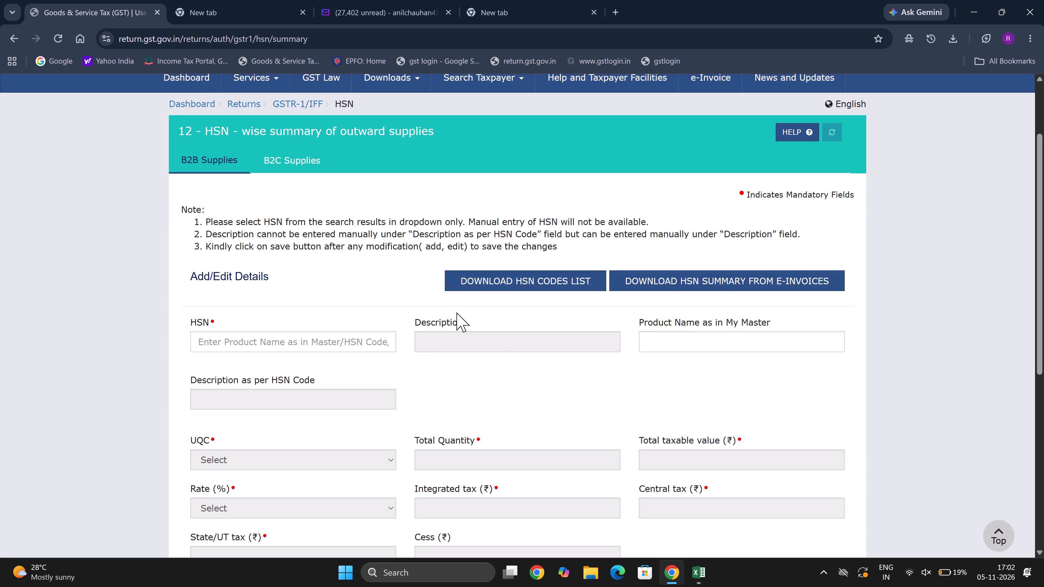
scroll(456, 312, "down", 6)
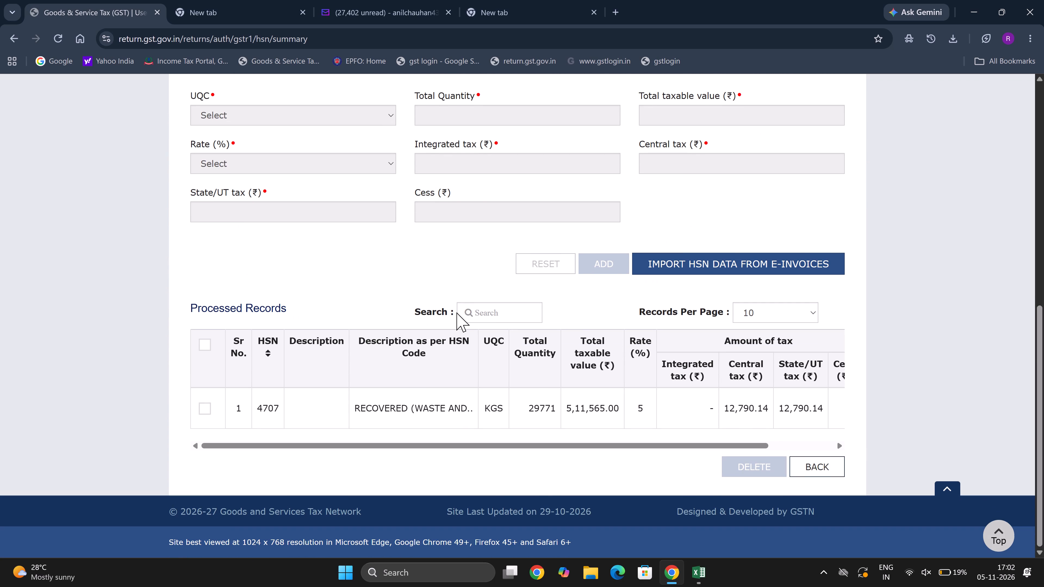
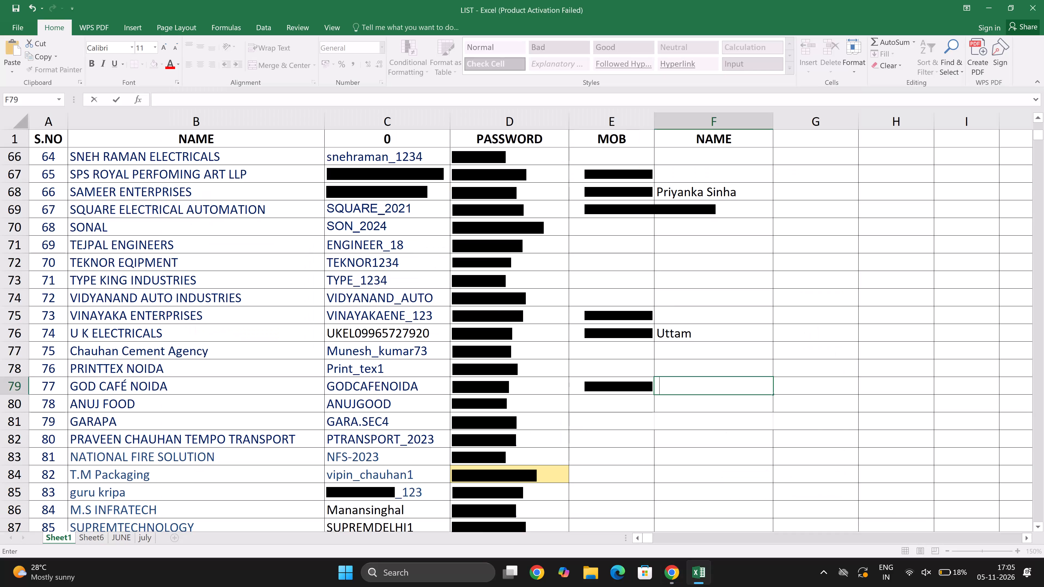
Switch from the Excel client list back to the GST portal's HSN-wise summary in Chrome.
key("alt+Tab")
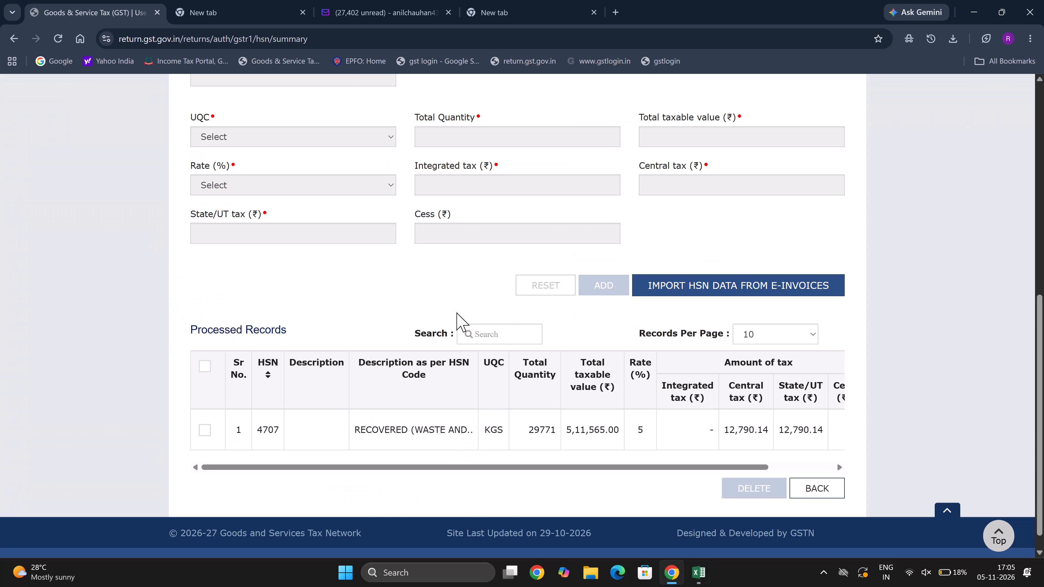
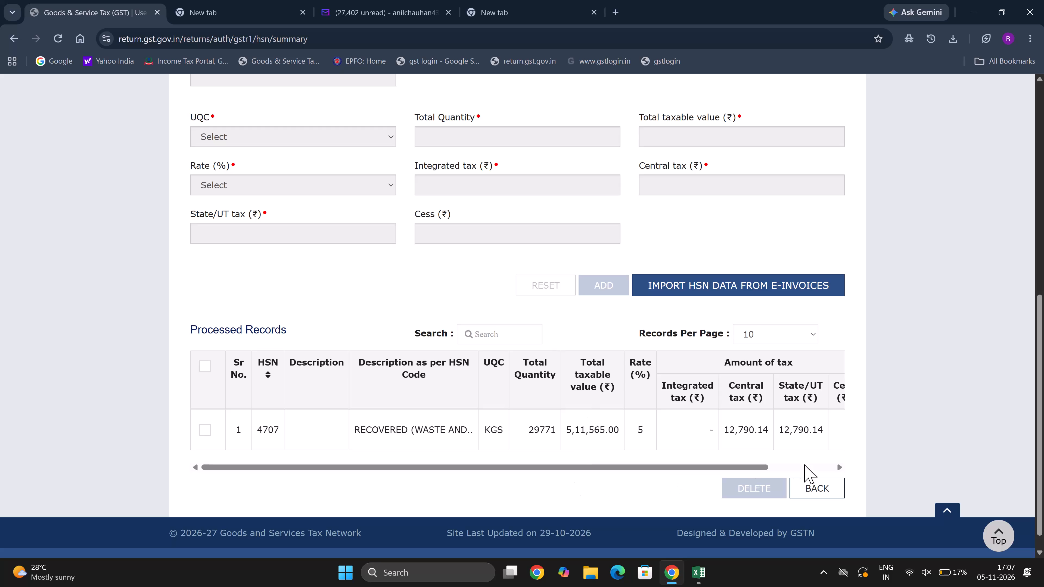
Leave the HSN-wise summary, generate the October GSTR-1 summary for A TO Z SERVICES, and refresh the return's status.
left_click(822, 484)
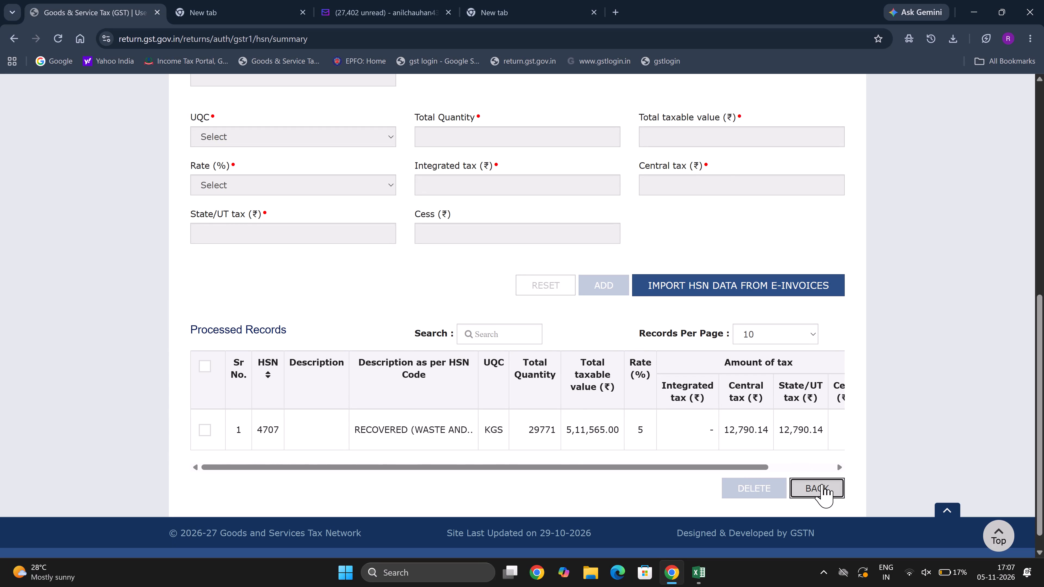
scroll(822, 484, "down", 3)
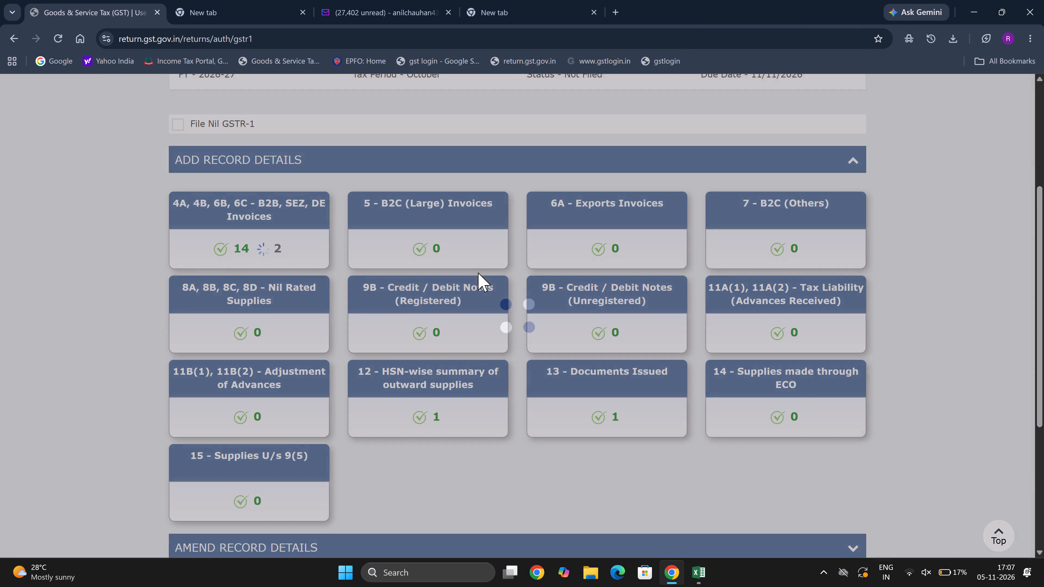
scroll(478, 272, "down", 5)
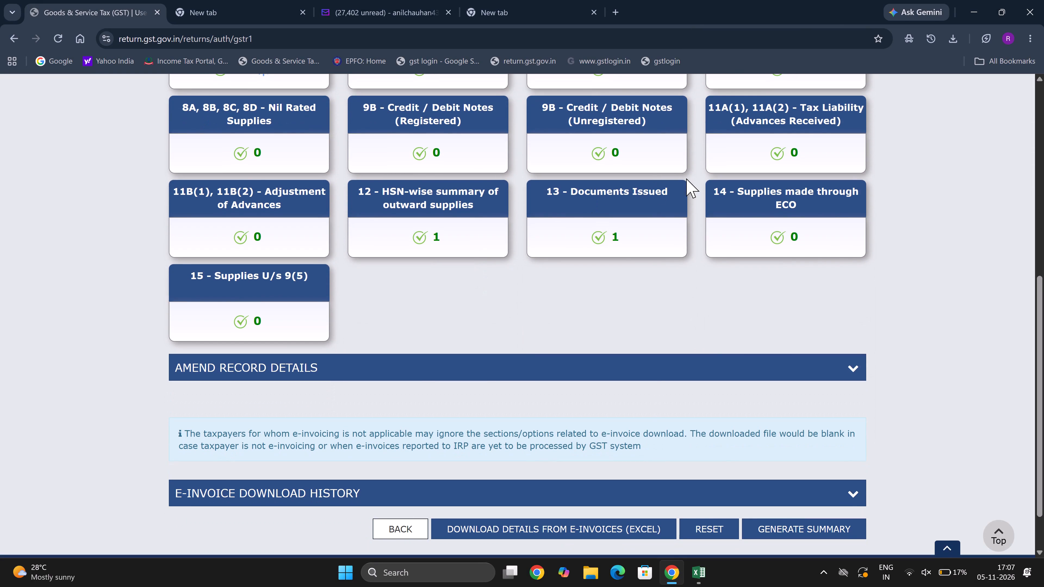
left_click(825, 531)
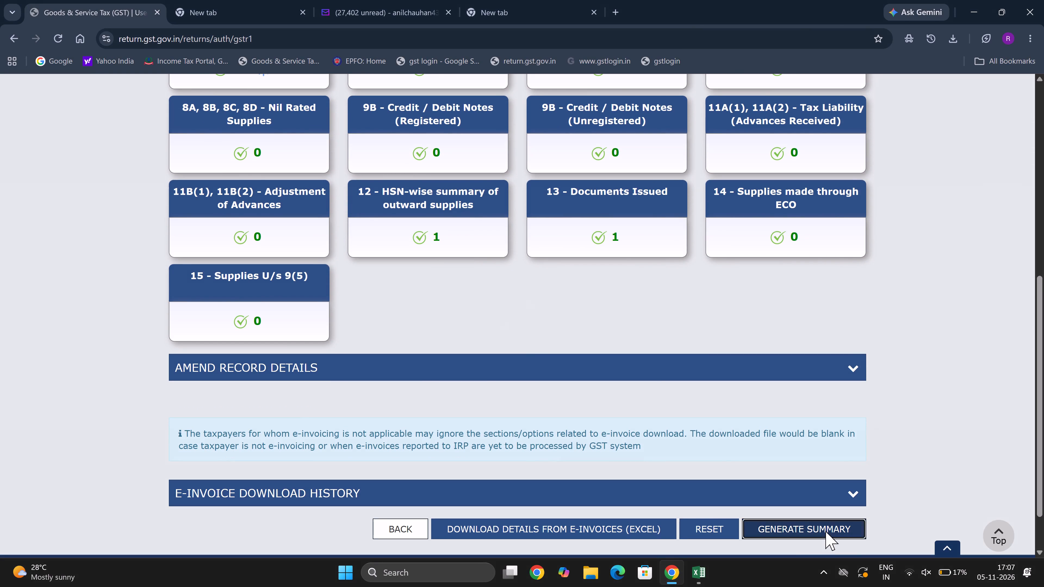
scroll(794, 404, "down", 2)
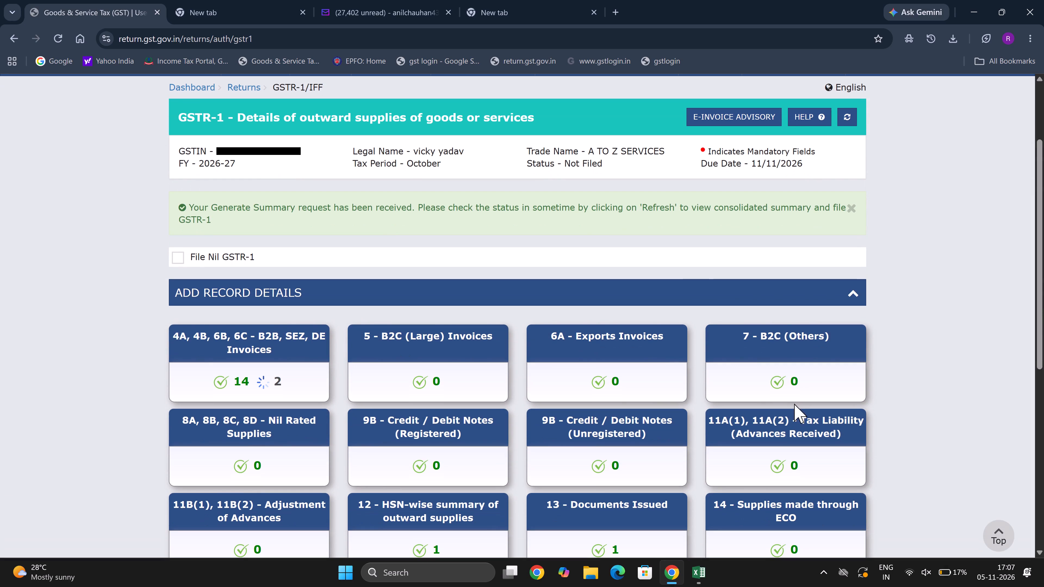
left_click(847, 122)
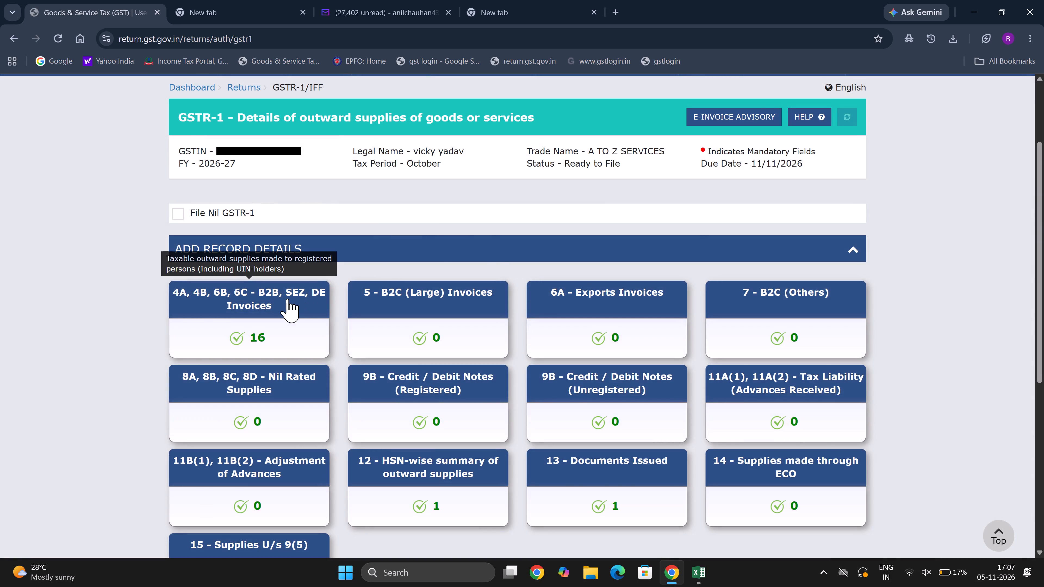
Open the 4A, 4B, 6B, 6C - B2B, SEZ, DE Invoices section to review its recipient-wise records.
left_click(287, 299)
scroll(561, 401, "down", 1)
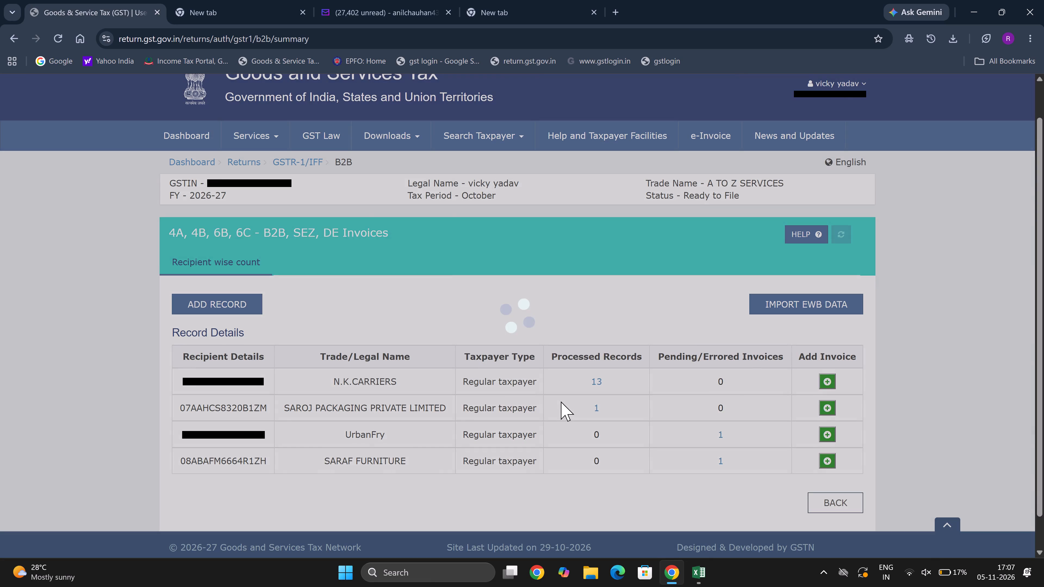
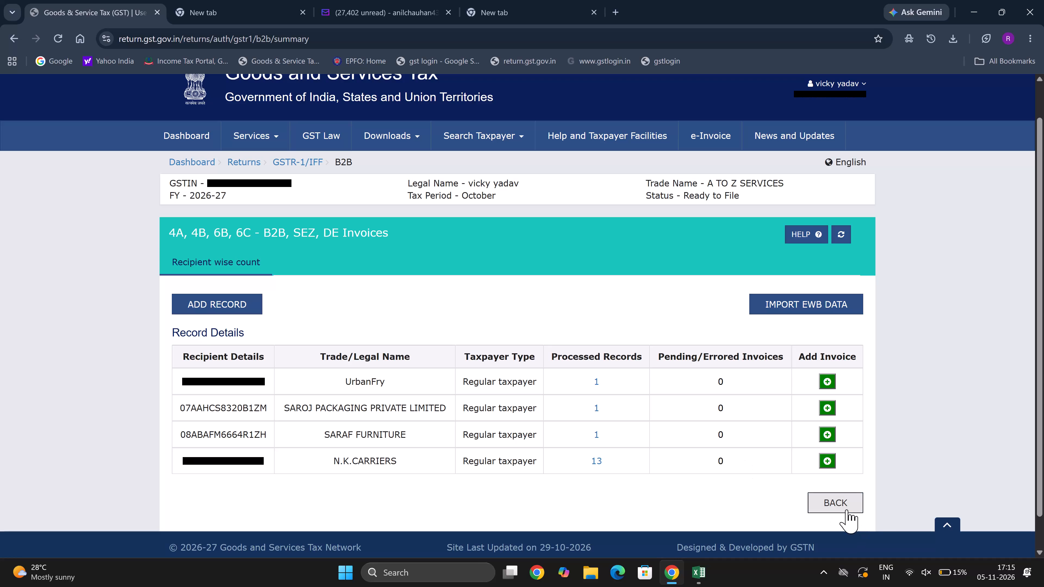
Leave the B2B, SEZ, DE Invoices section and proceed to the October GSTR-1 file/summary page for A TO Z SERVICES.
left_click(841, 503)
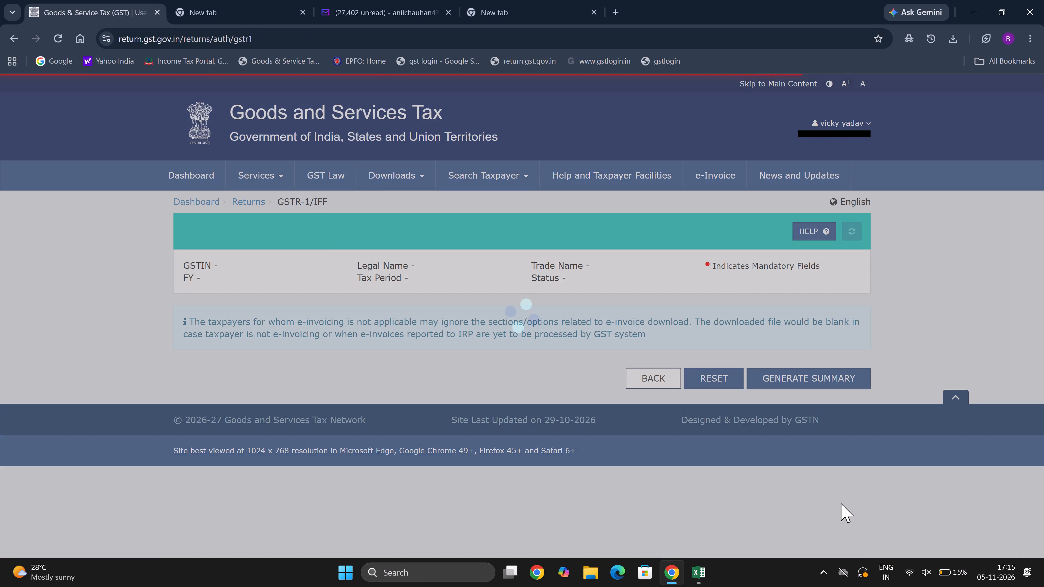
scroll(841, 503, "down", 5)
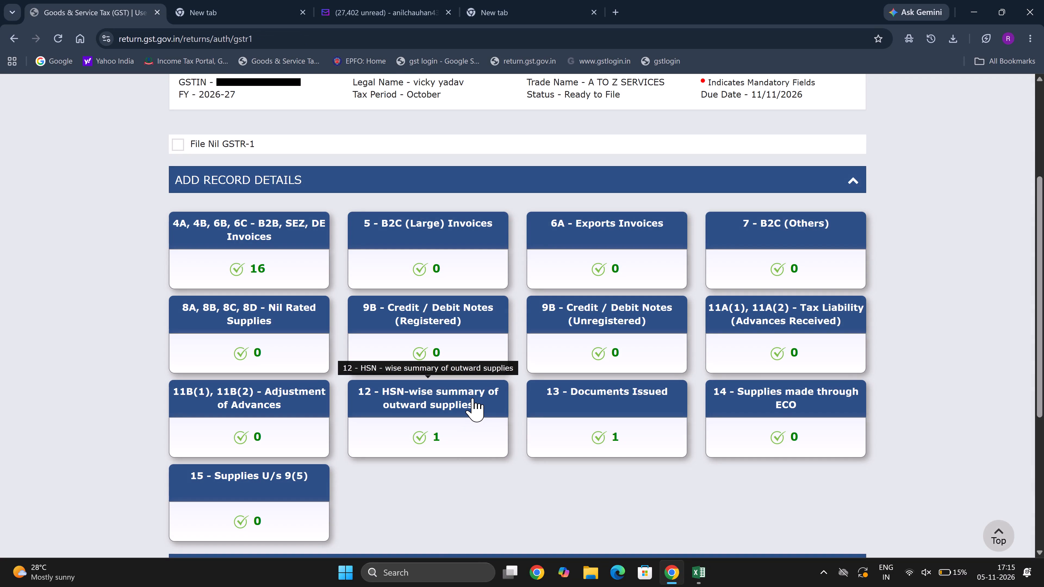
scroll(685, 433, "down", 2)
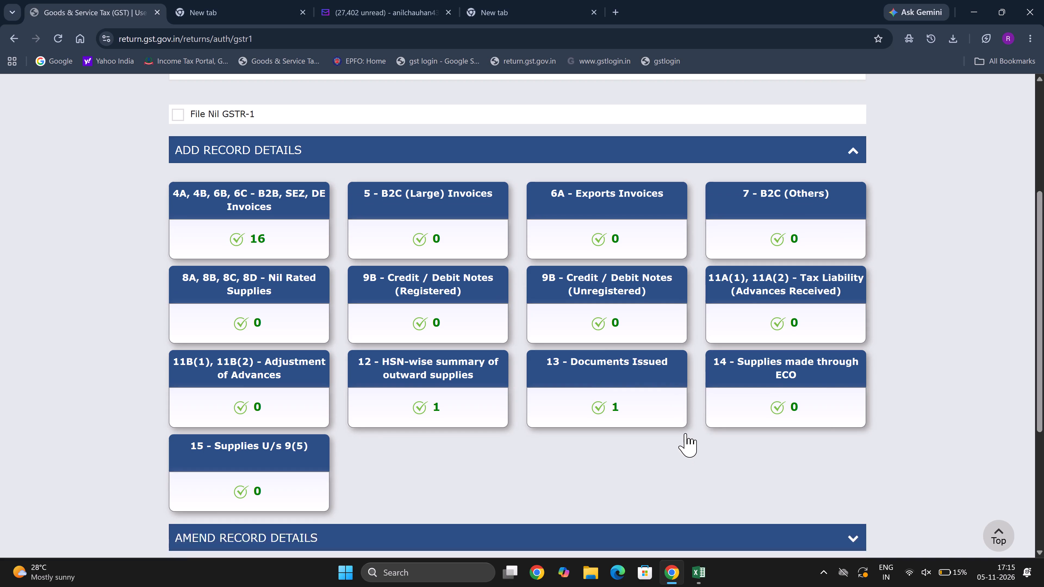
scroll(685, 433, "down", 4)
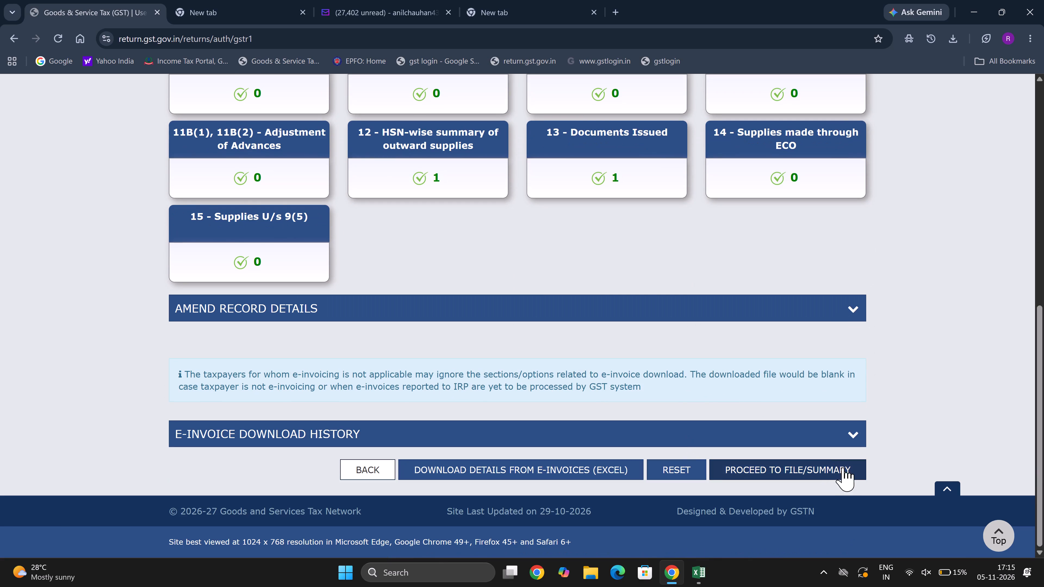
left_click(844, 471)
Expand the recipient-wise summary under 4A - B2B Regular in the consolidated summary.
scroll(844, 471, "down", 2)
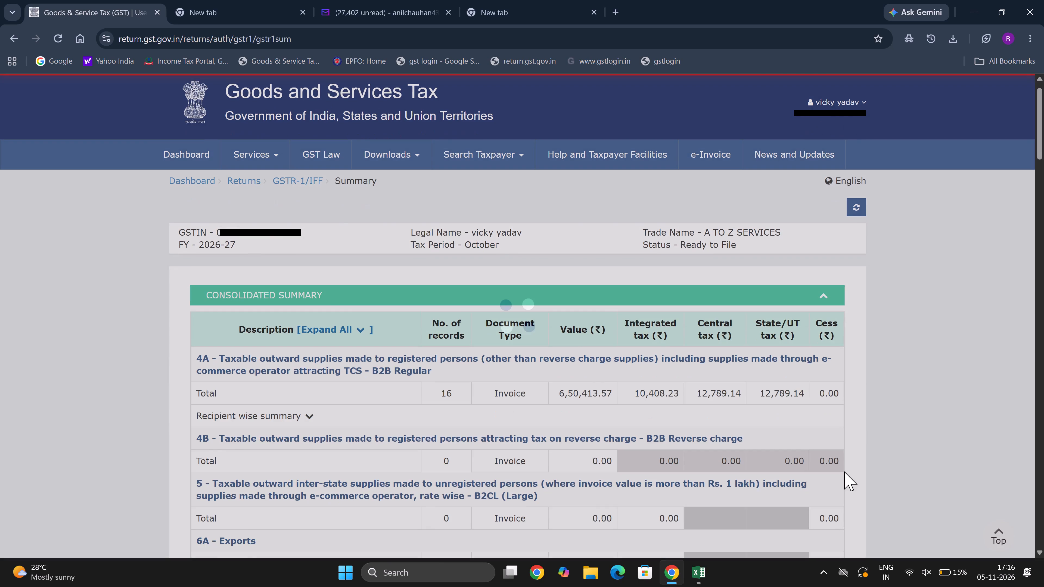
scroll(844, 471, "down", 1)
left_click(309, 277)
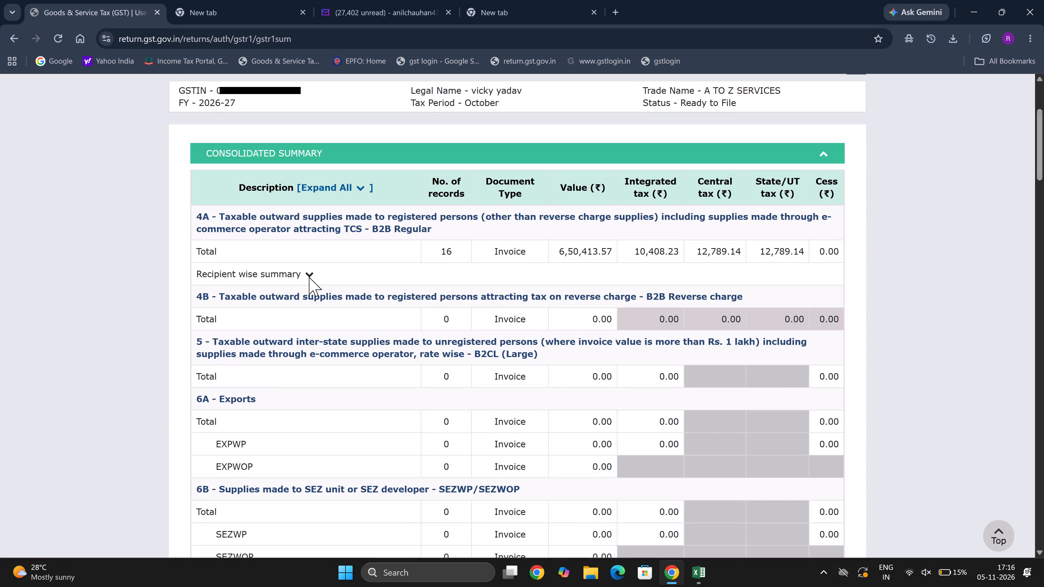
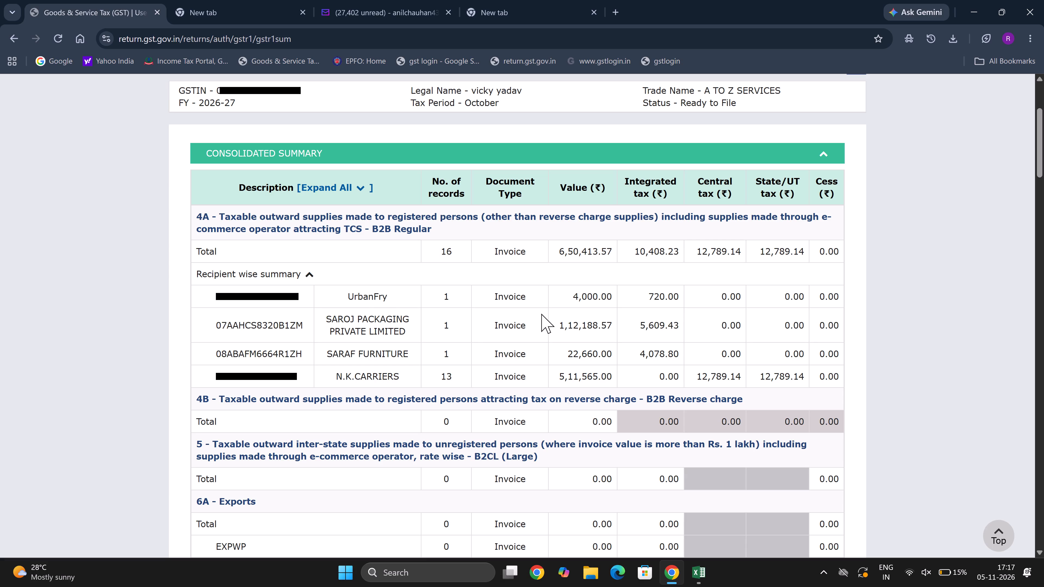
Review the rest of the consolidated summary through Total Liability and return to the GSTR-1 record details without filing.
scroll(541, 314, "down", 16)
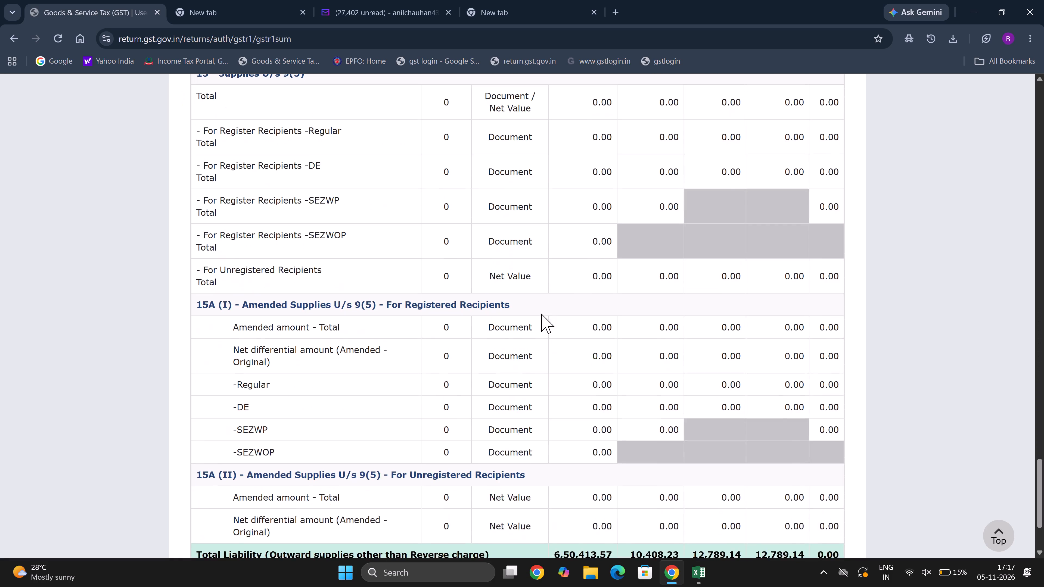
scroll(541, 314, "down", 5)
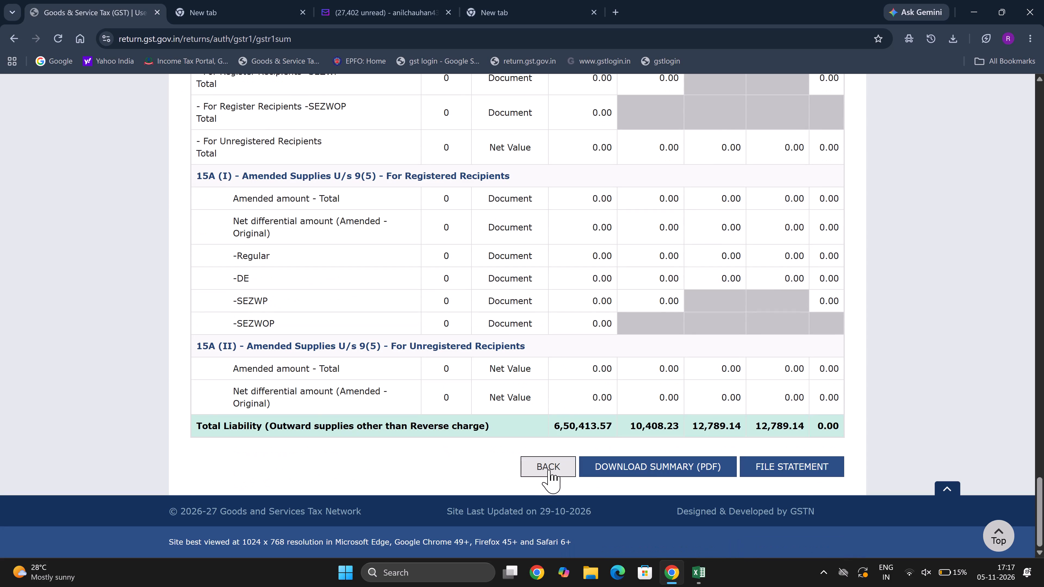
left_click(549, 470)
Open the 12 - HSN-wise summary of outward supplies and examine its processed records.
scroll(493, 410, "down", 2)
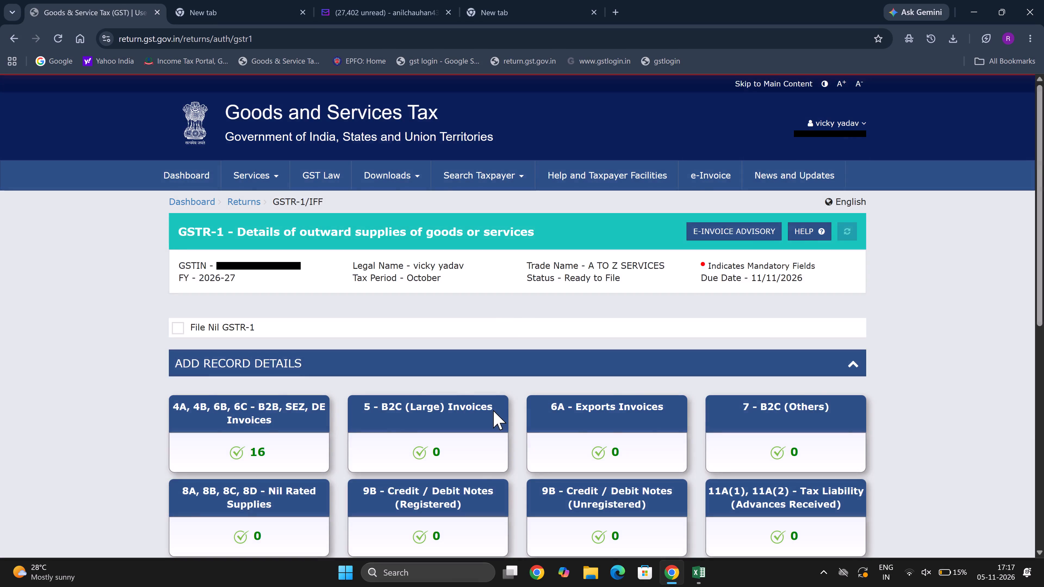
scroll(493, 410, "down", 3)
left_click(451, 342)
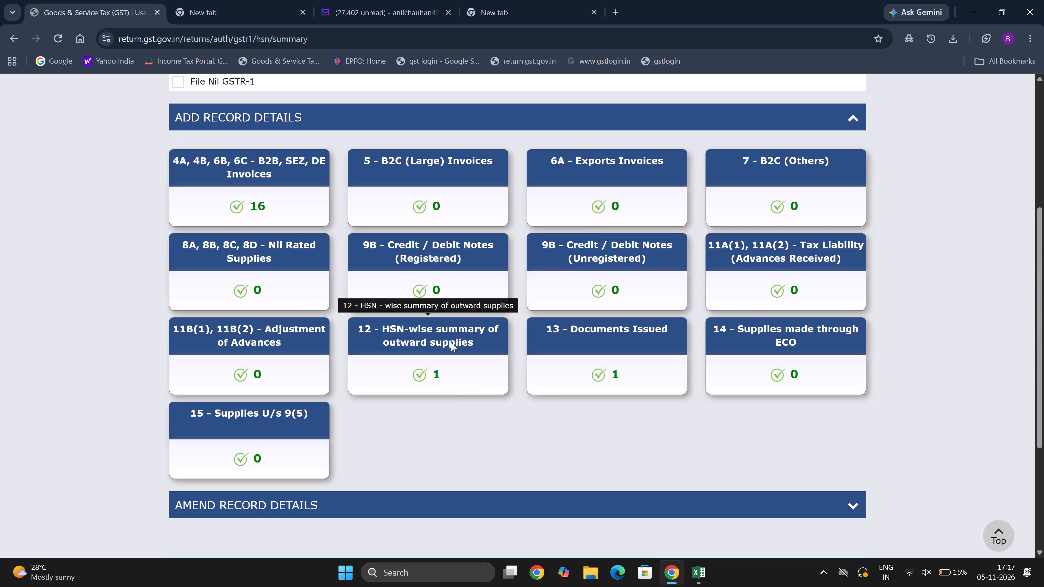
scroll(451, 342, "down", 3)
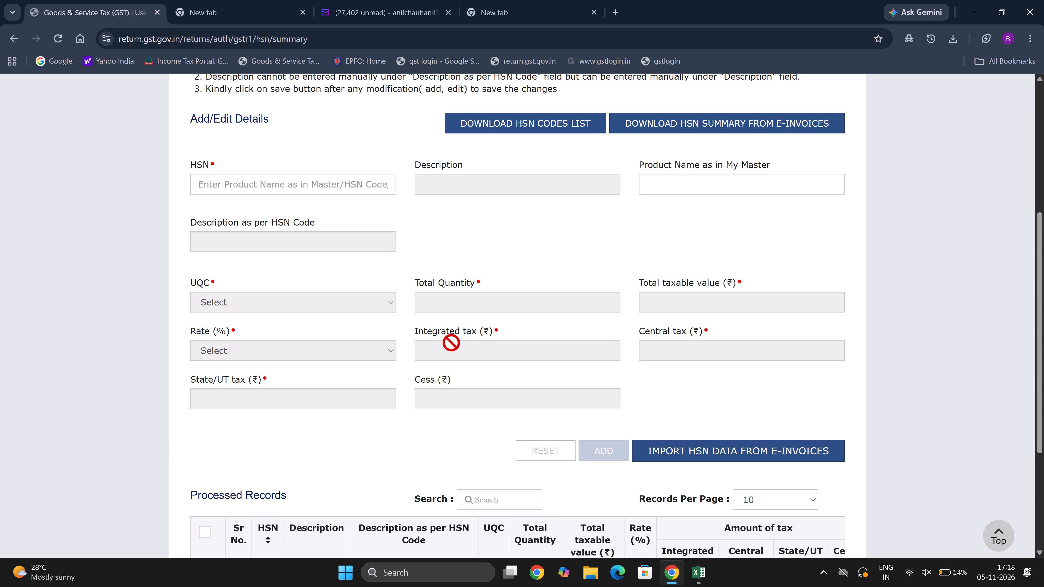
scroll(560, 294, "down", 4)
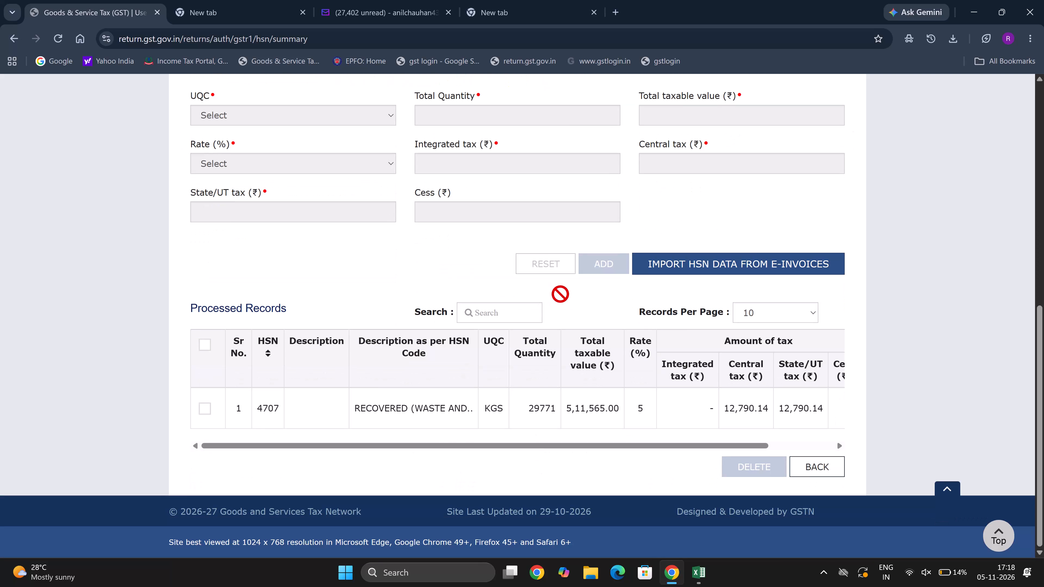
scroll(560, 294, "up", 4)
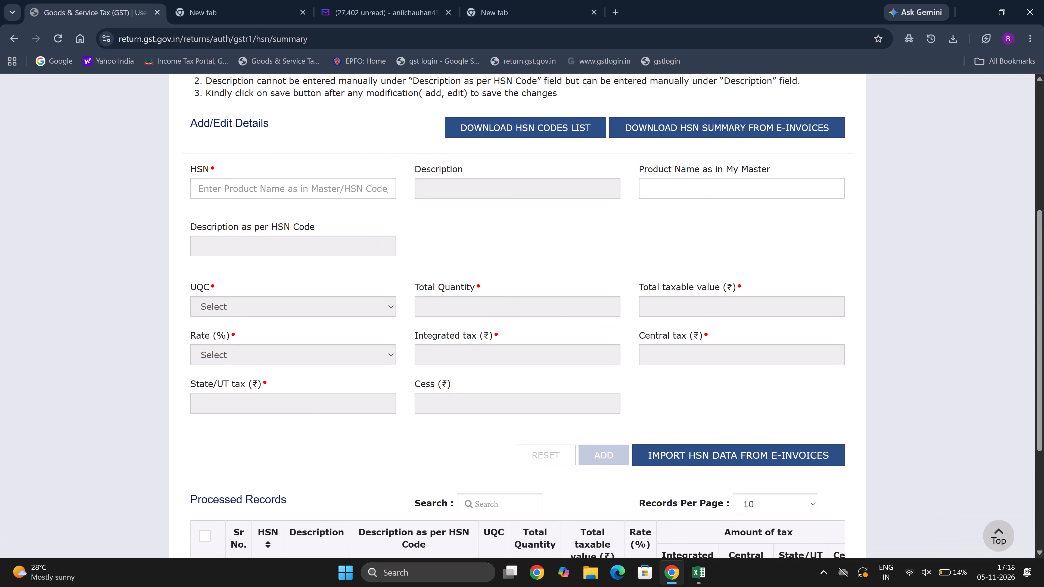
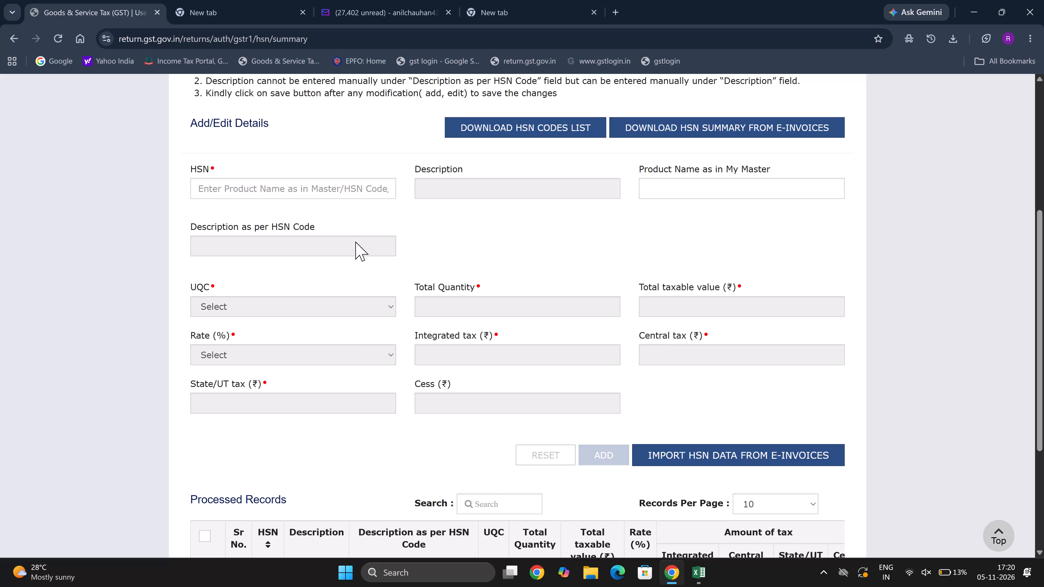
Edit the HSN 4707 record to a total taxable value of 623753 and integrated tax of 4078, and add the change.
scroll(347, 283, "down", 3)
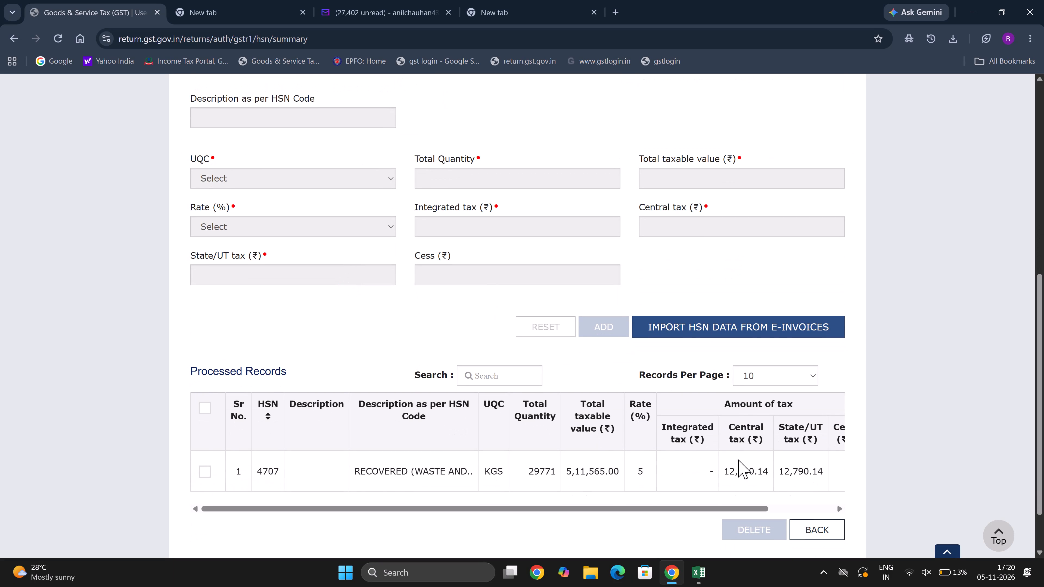
scroll(738, 459, "left", 4)
left_click(802, 475)
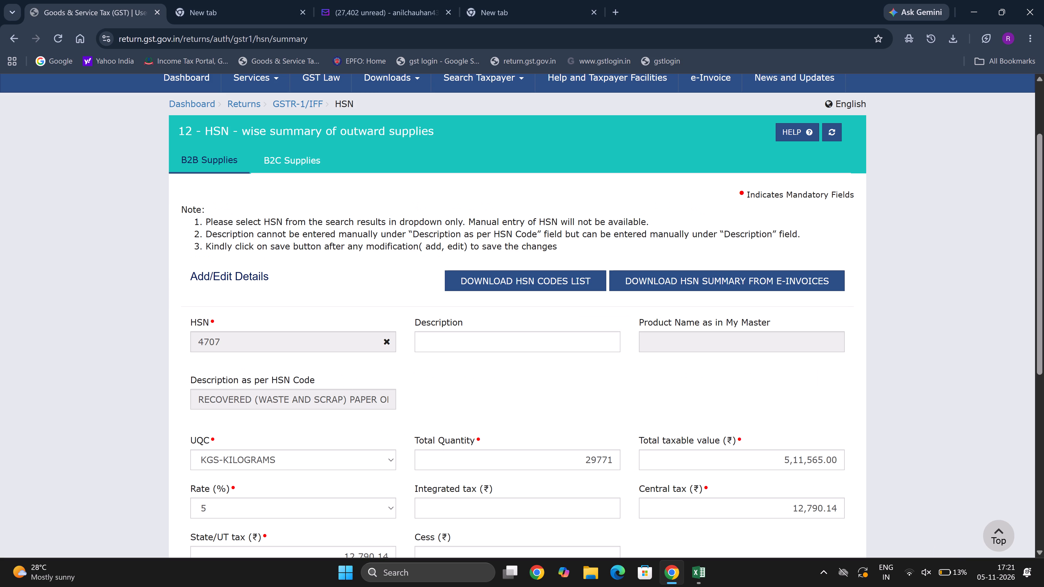
double_click(784, 463)
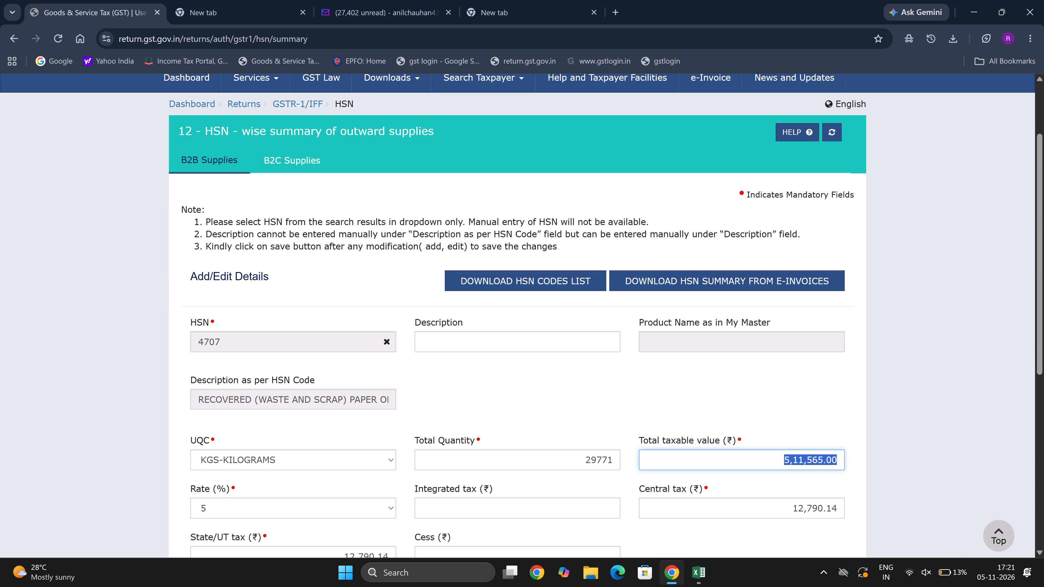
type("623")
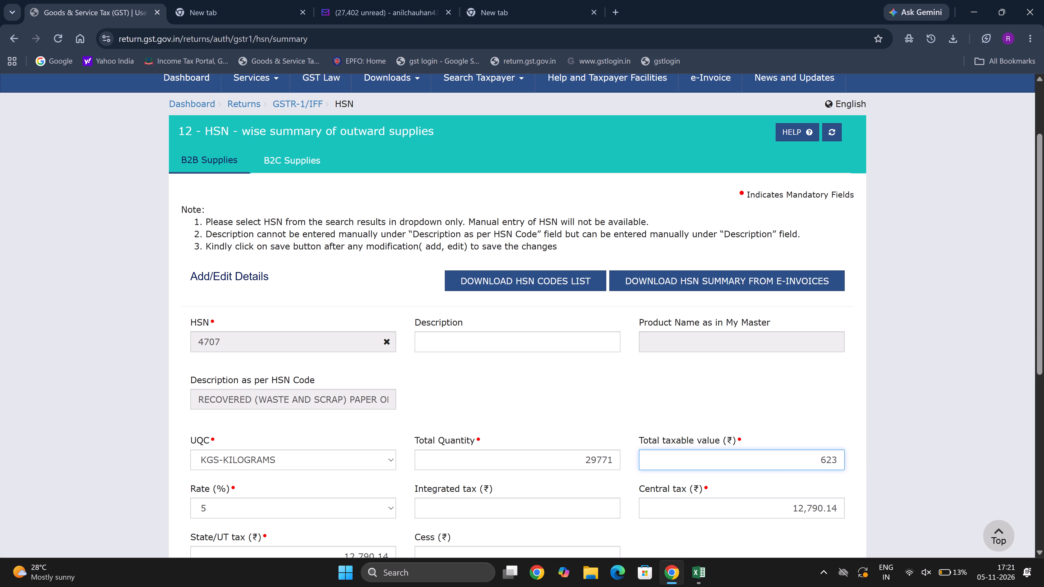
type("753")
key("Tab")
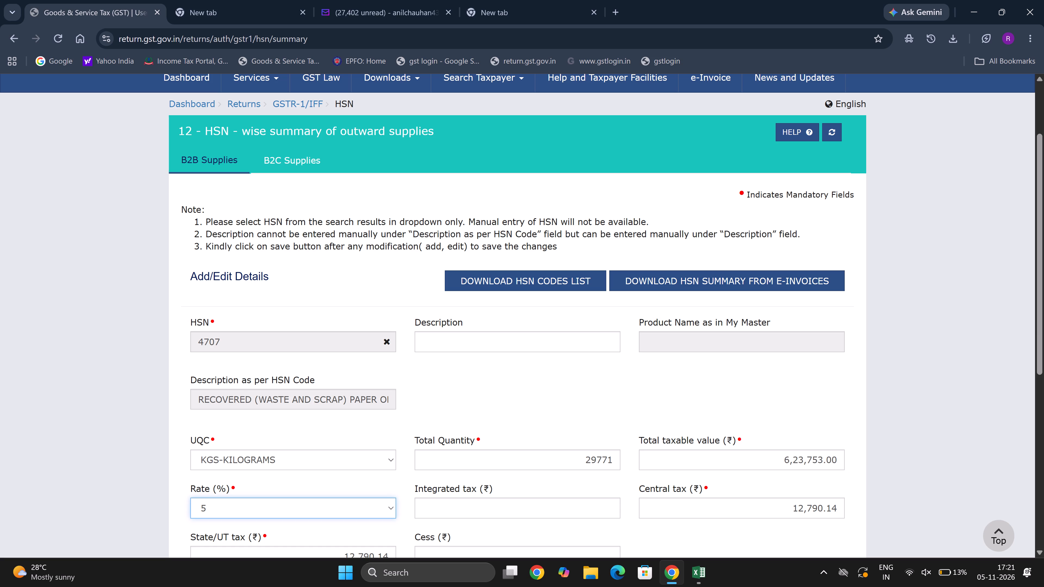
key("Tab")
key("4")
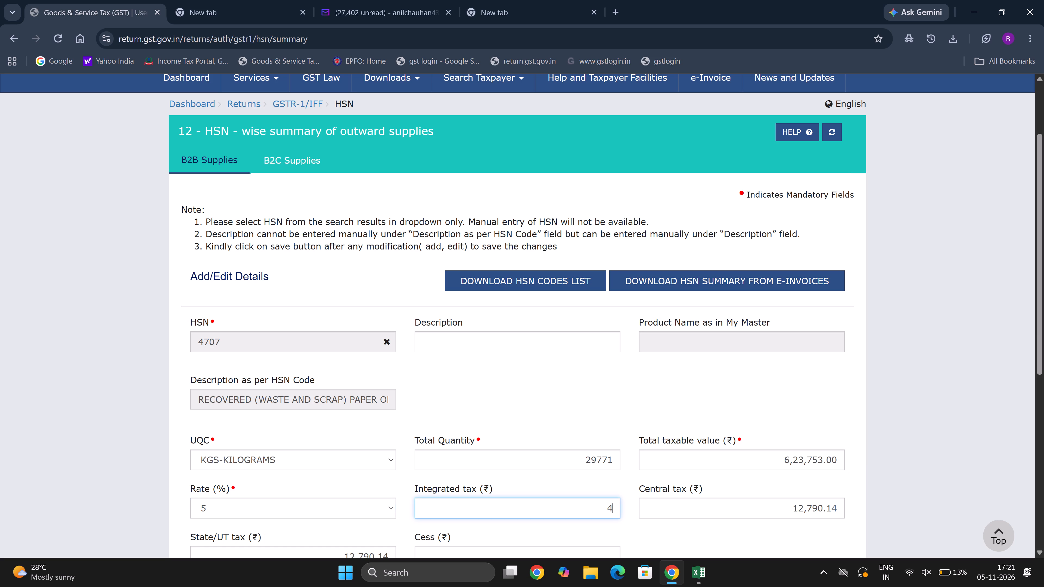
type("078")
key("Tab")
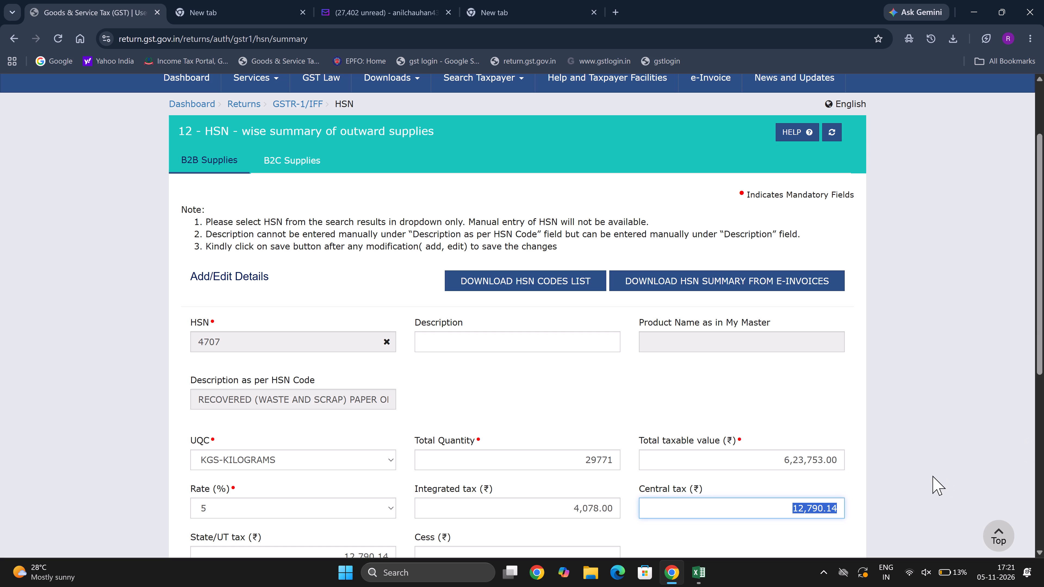
scroll(892, 457, "down", 4)
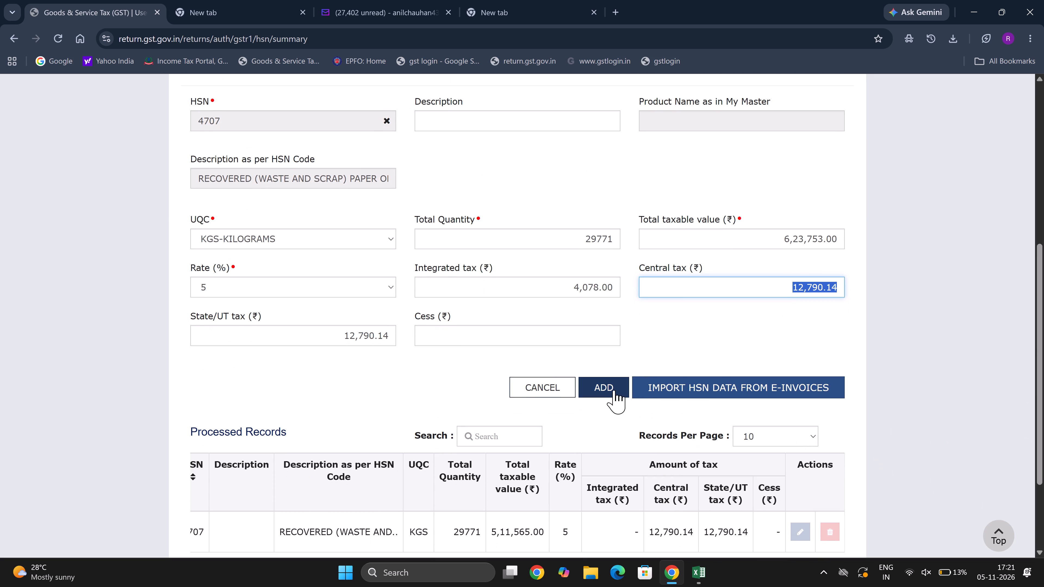
left_click(611, 390)
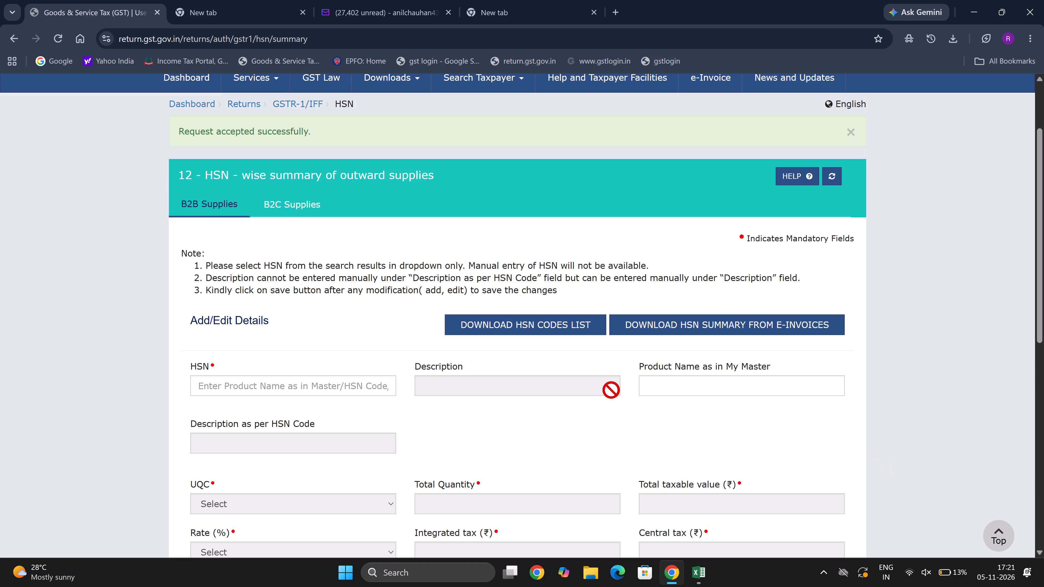
Add a B2B HSN entry for 9988, Manufacturing services on physical inputs, with taxable value 26660, rate 18% and integrated tax 4798.
left_click(361, 394)
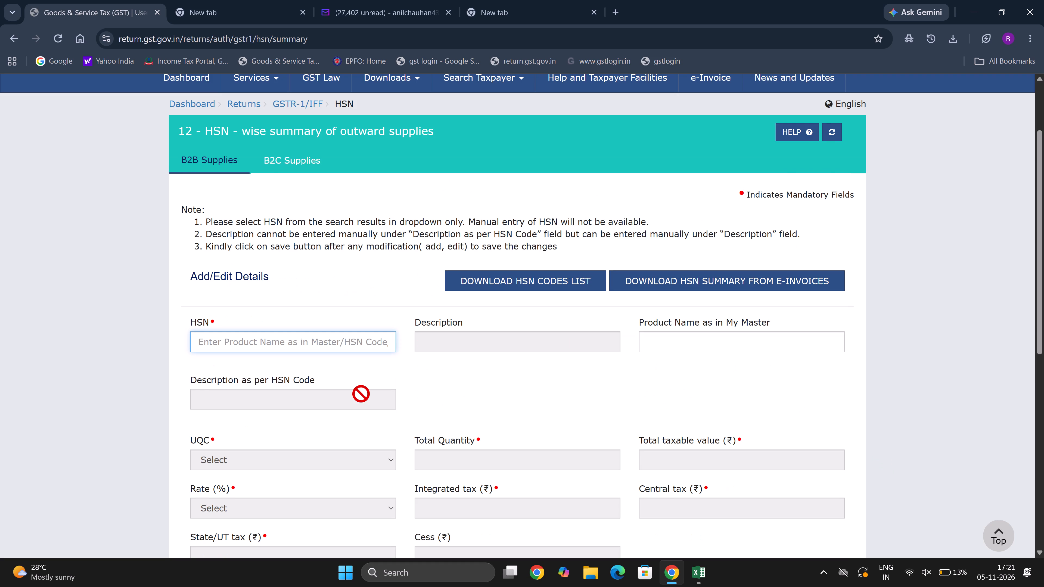
type("9988")
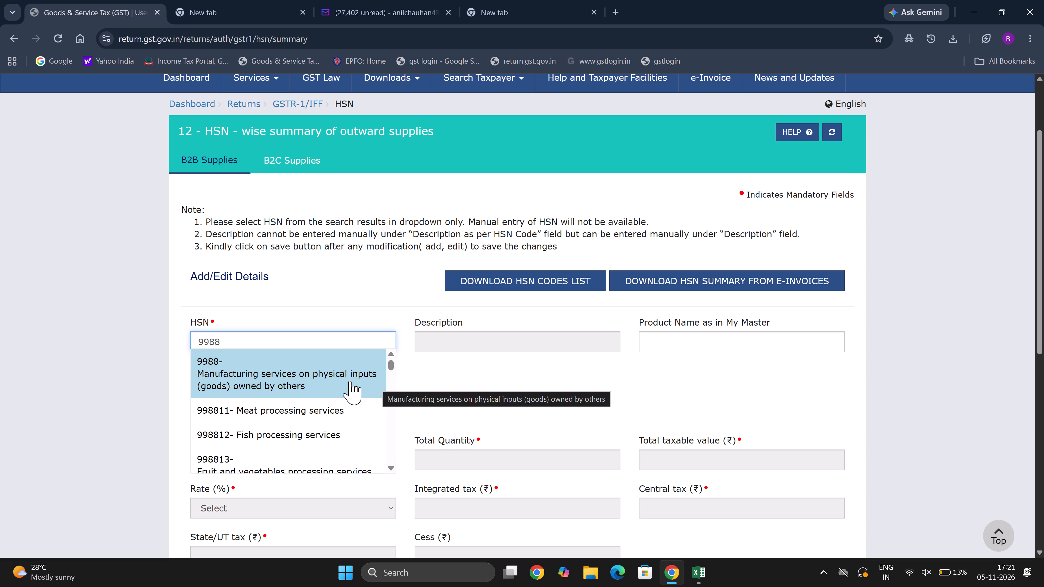
left_click(341, 381)
left_click(717, 451)
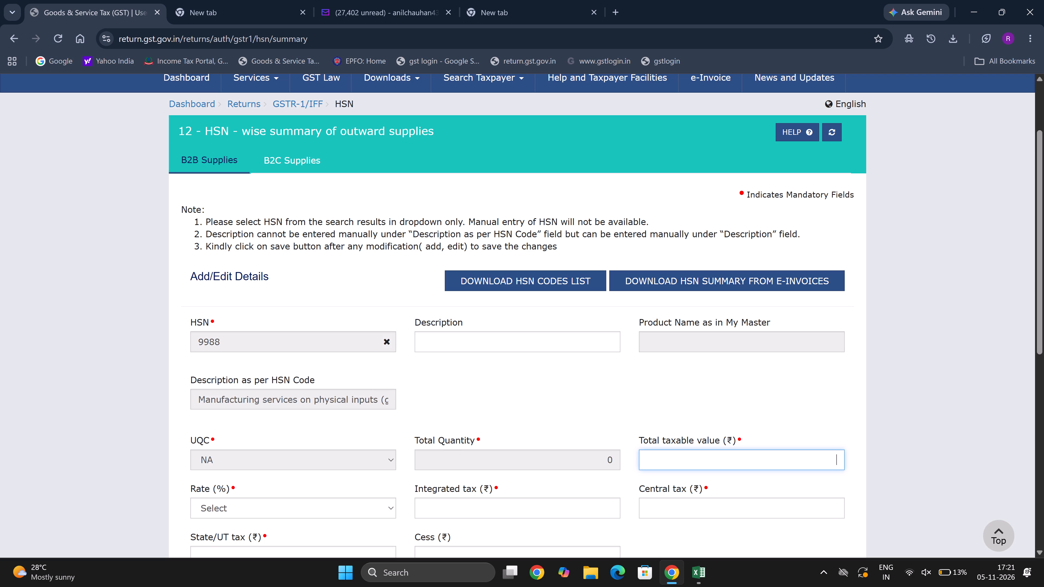
type("266")
type("60")
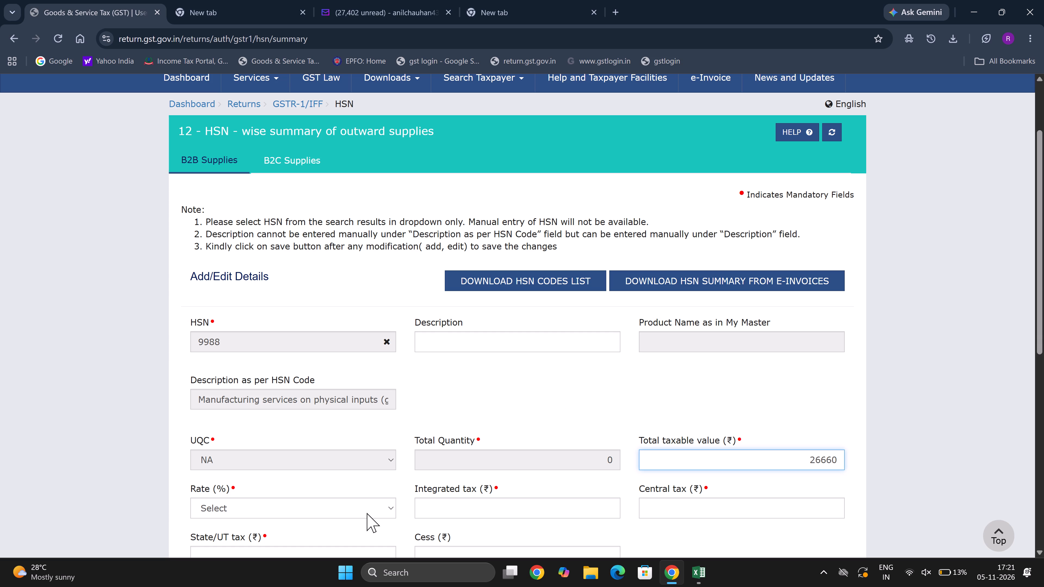
left_click(364, 513)
left_click(271, 453)
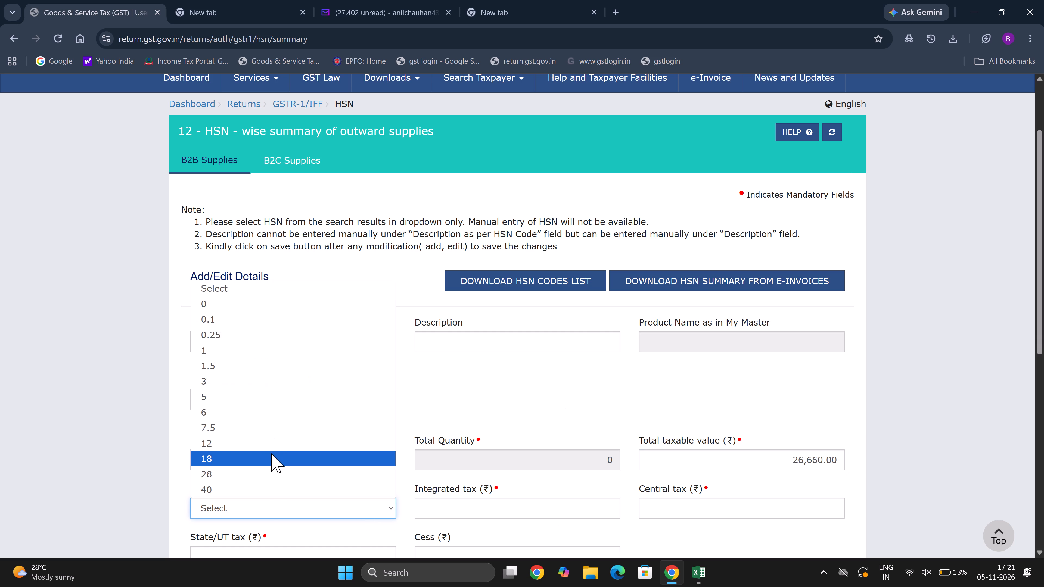
scroll(638, 479, "down", 3)
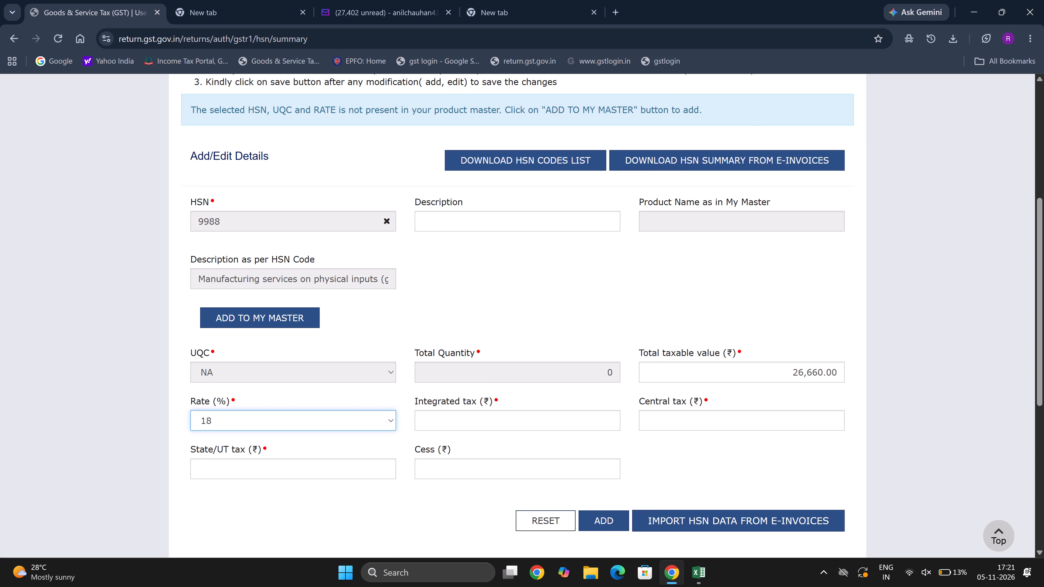
left_click(564, 417)
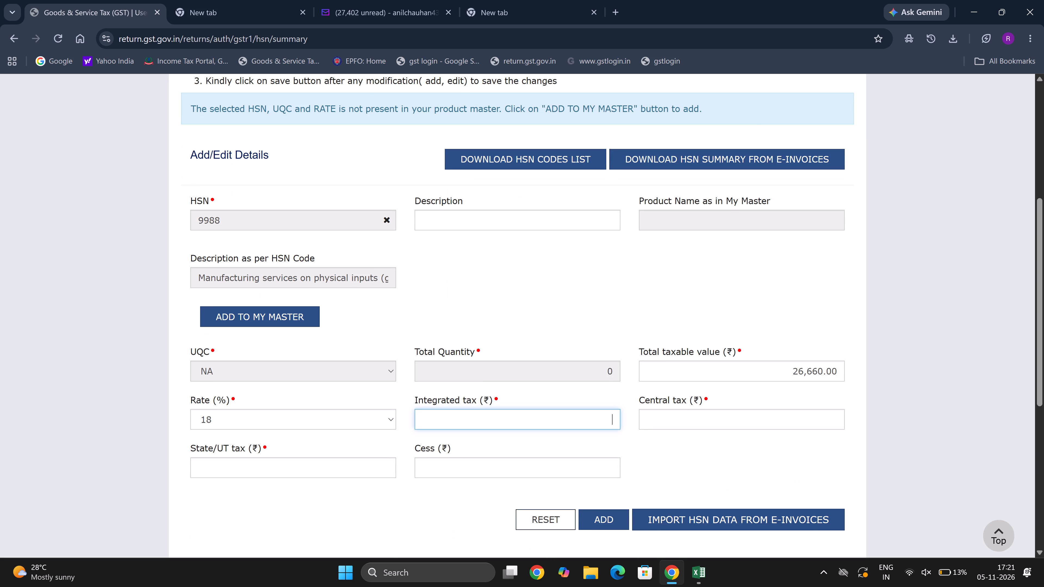
type("4798")
left_click(607, 516)
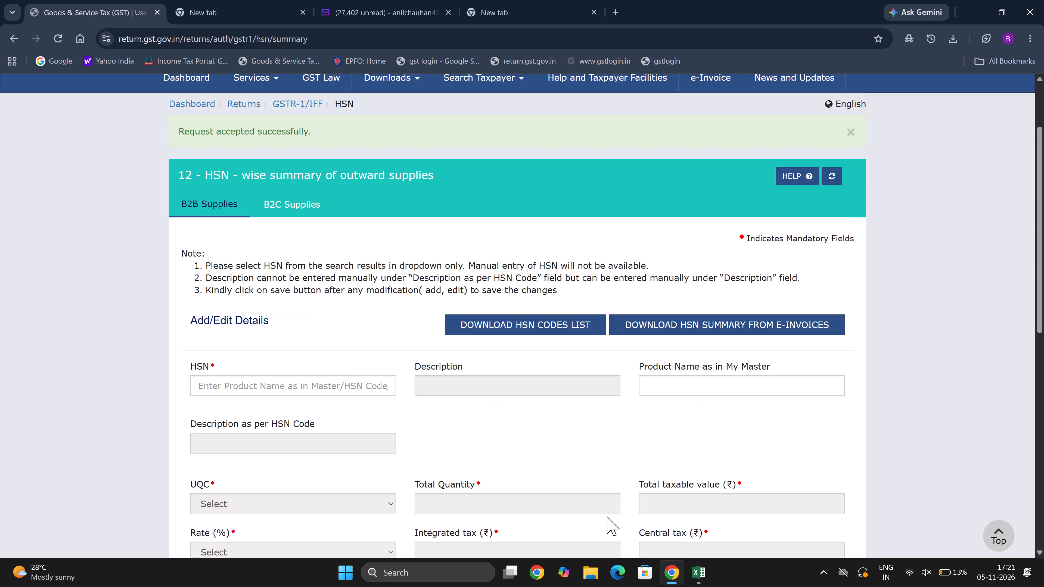
Save the added and edited HSN entries and return to the GSTR-1 record details.
scroll(607, 516, "down", 7)
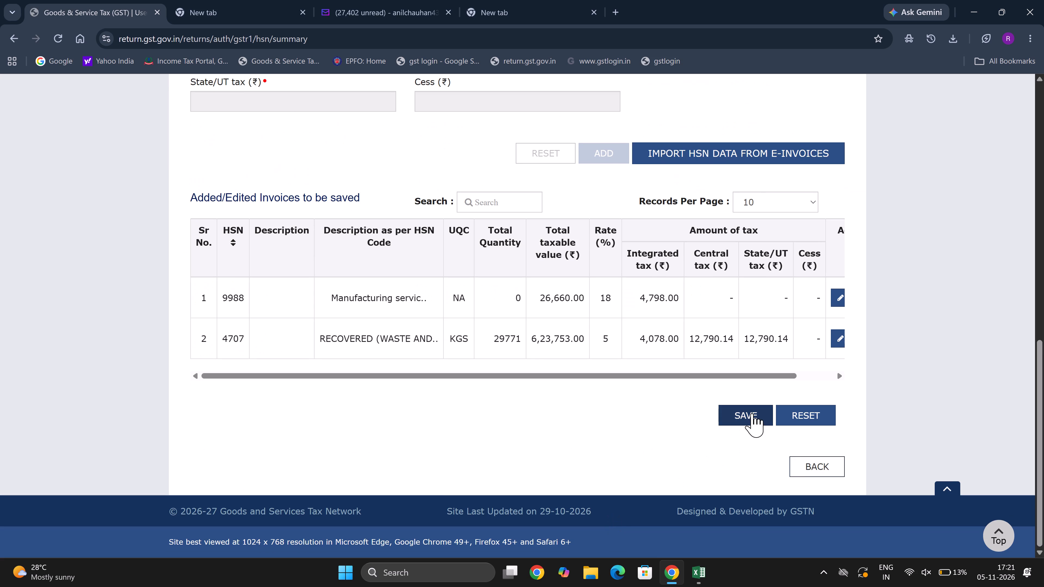
left_click(752, 413)
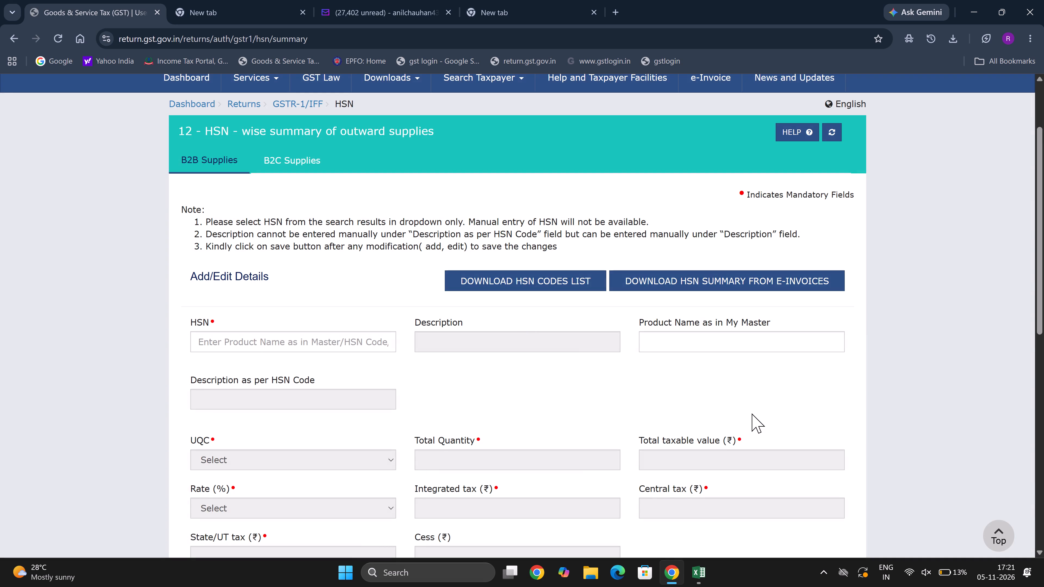
scroll(752, 413, "down", 6)
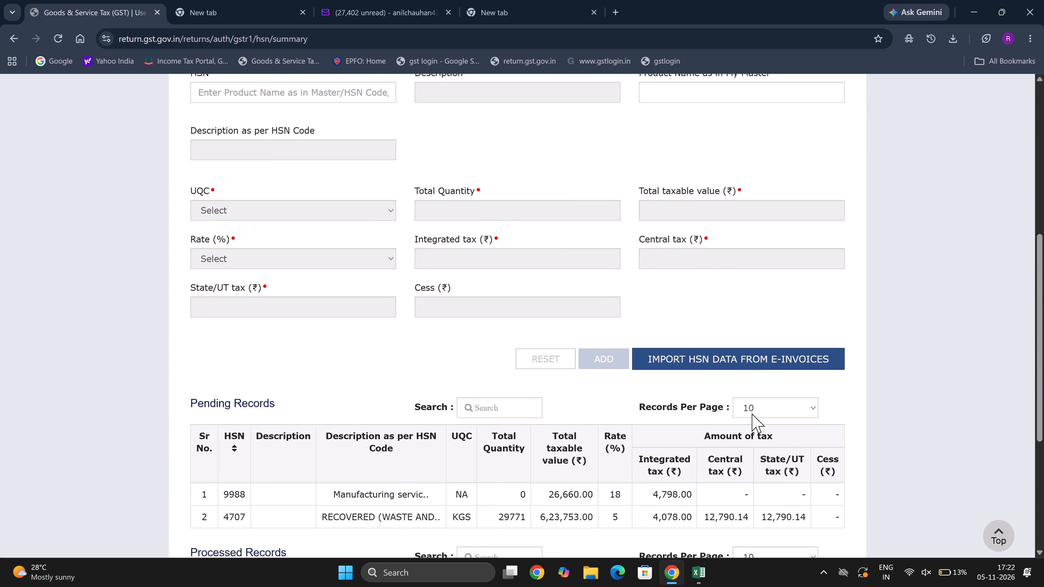
scroll(752, 413, "down", 4)
left_click(821, 469)
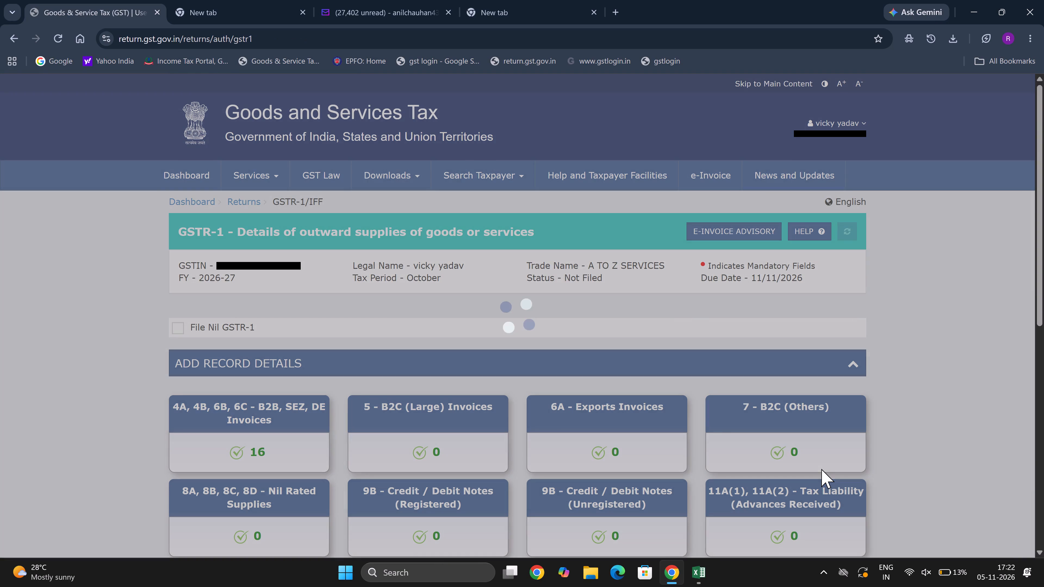
Generate the GSTR-1 summary again for A TO Z SERVICES.
scroll(821, 469, "down", 3)
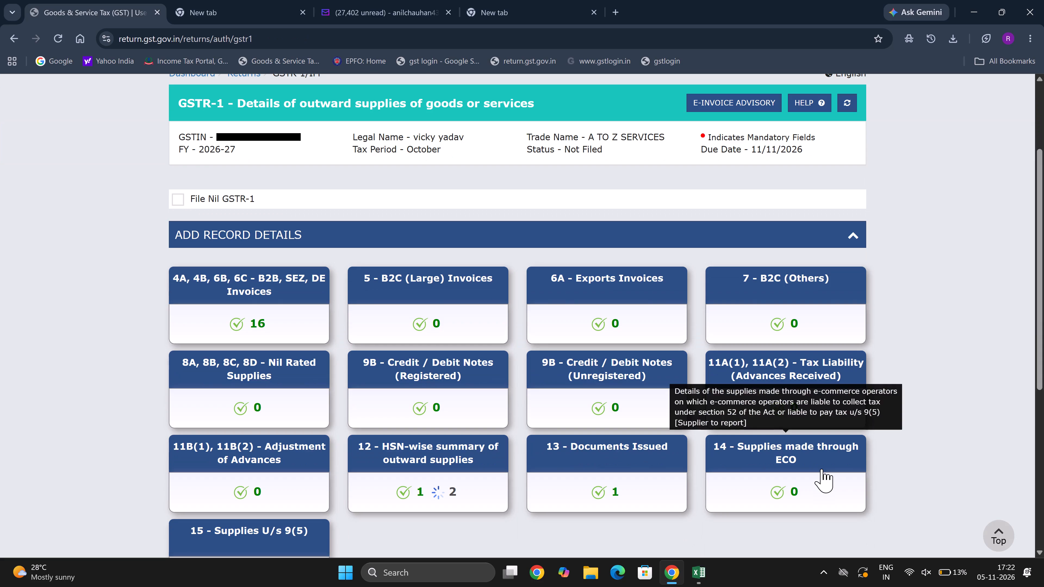
scroll(555, 369, "down", 5)
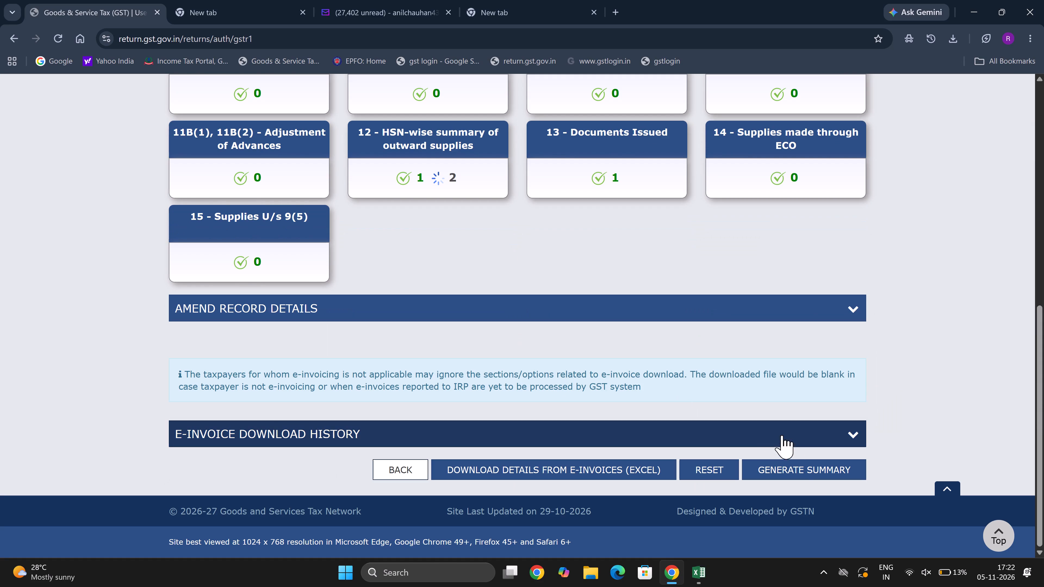
left_click(818, 469)
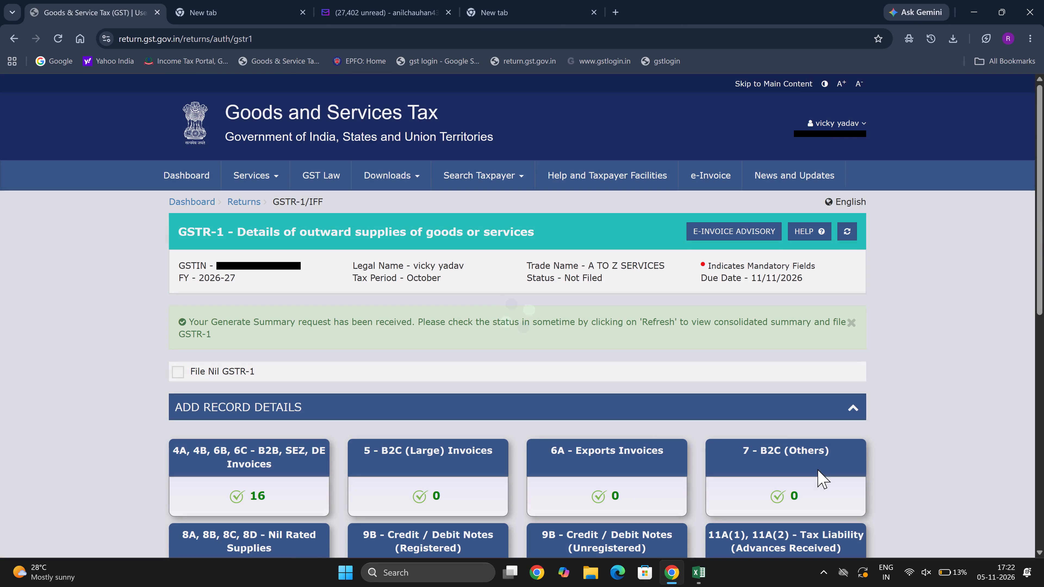
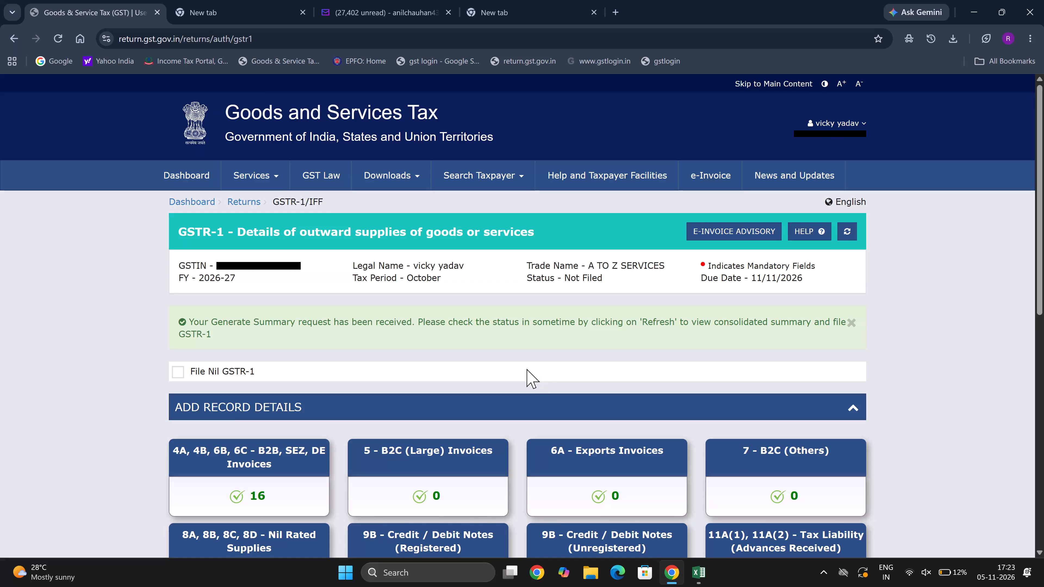
Request the GSTR-1 summary again for A TO Z SERVICES and refresh the return's status.
scroll(527, 369, "down", 8)
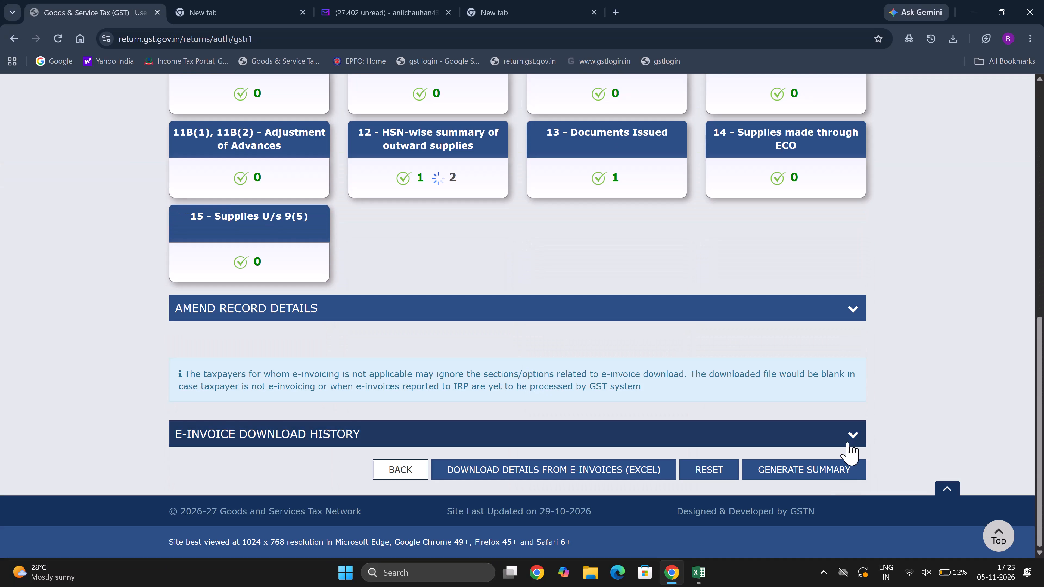
left_click(841, 472)
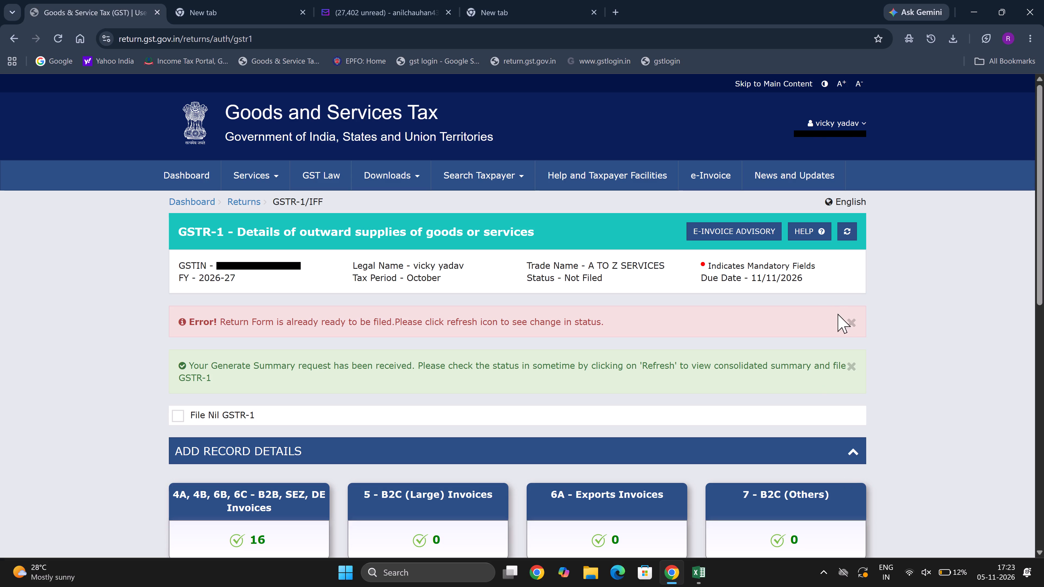
left_click(848, 321)
scroll(848, 321, "down", 6)
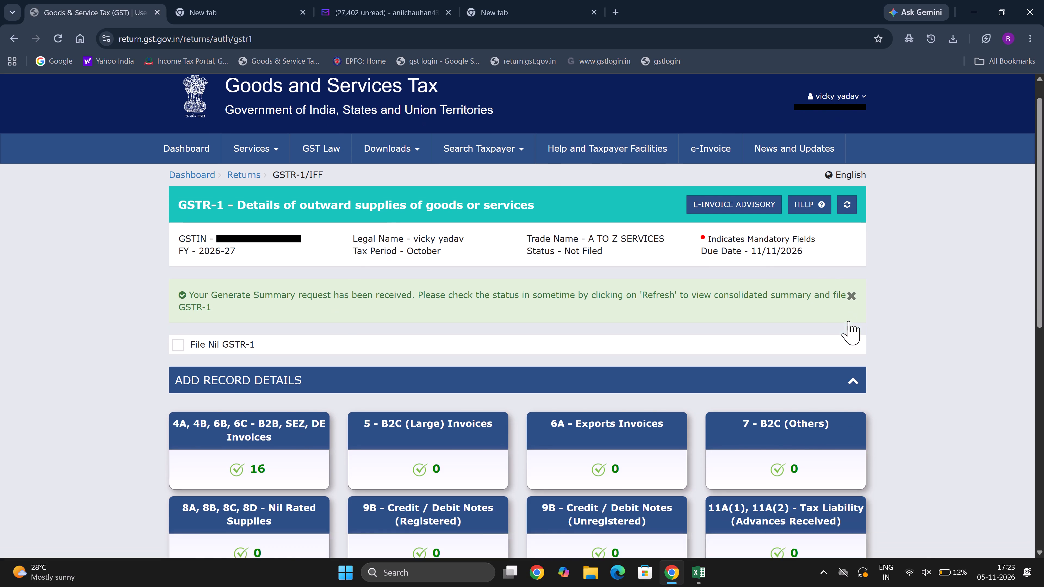
scroll(848, 321, "down", 3)
left_click(841, 474)
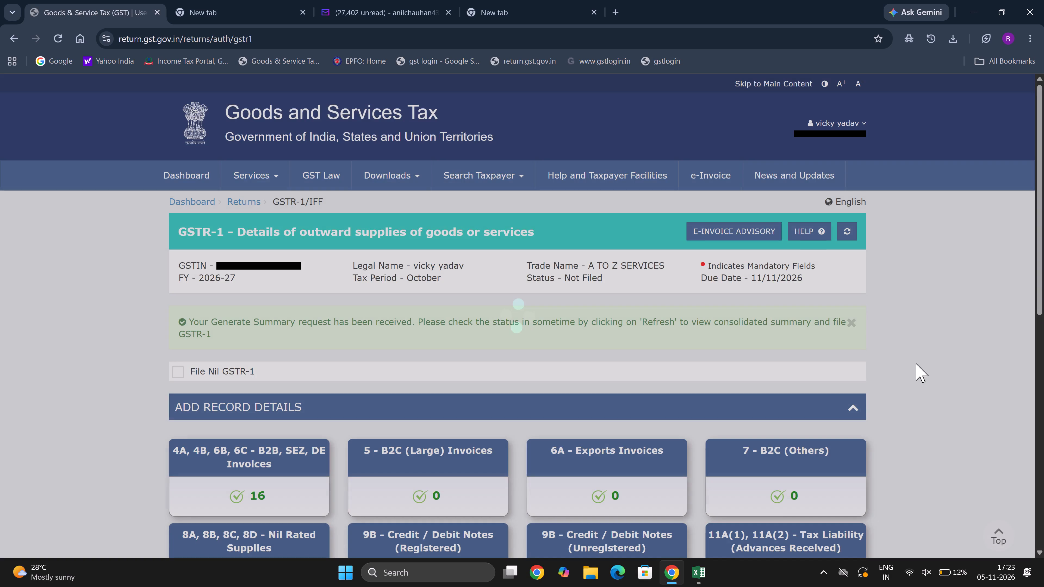
scroll(913, 384, "down", 9)
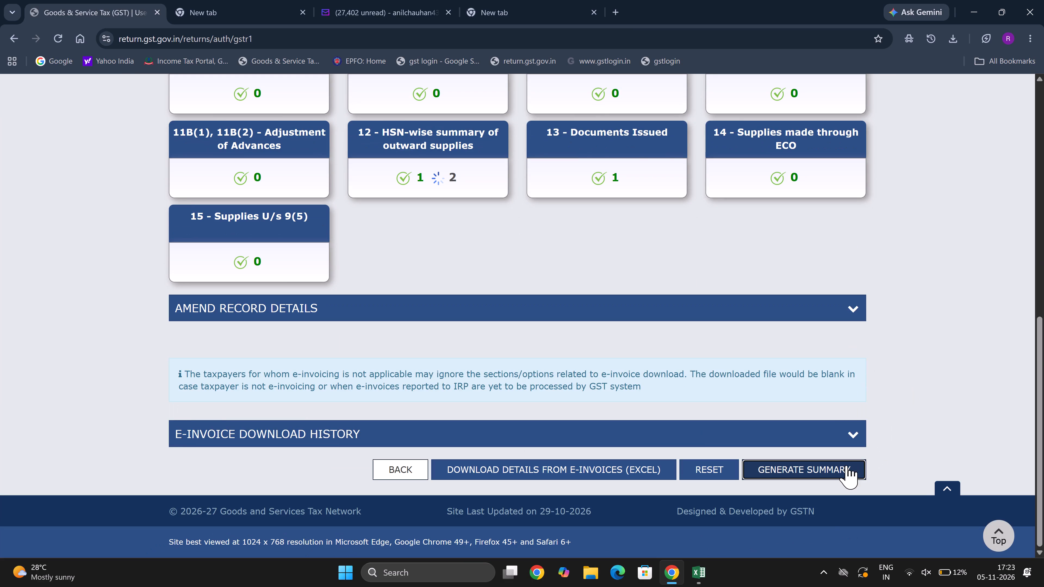
left_click(842, 466)
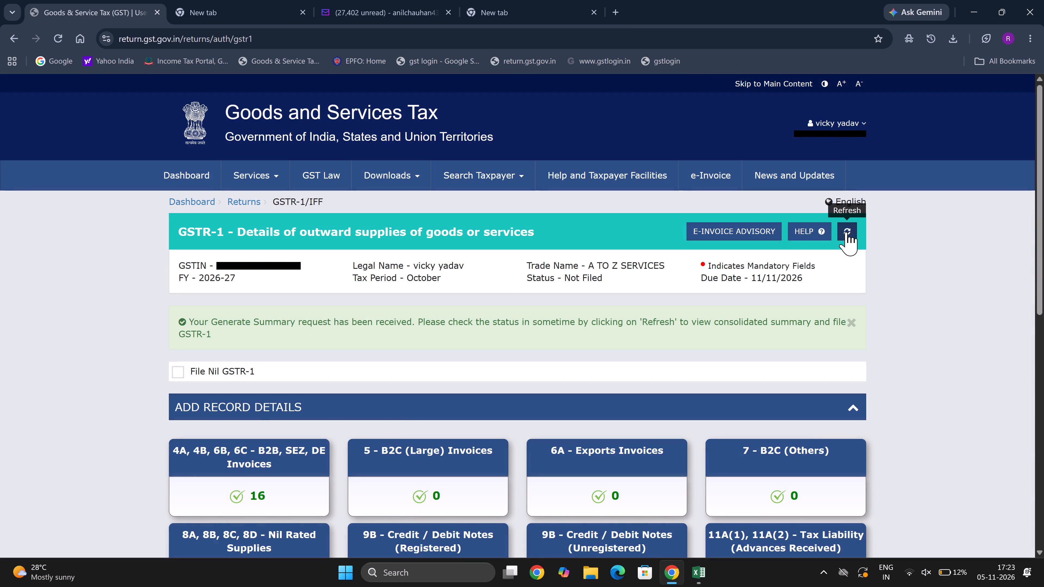
left_click(846, 232)
Proceed to the consolidated summary and compare the 4A B2B invoice totals with the HSN-wise summary and total liability.
scroll(889, 374, "down", 9)
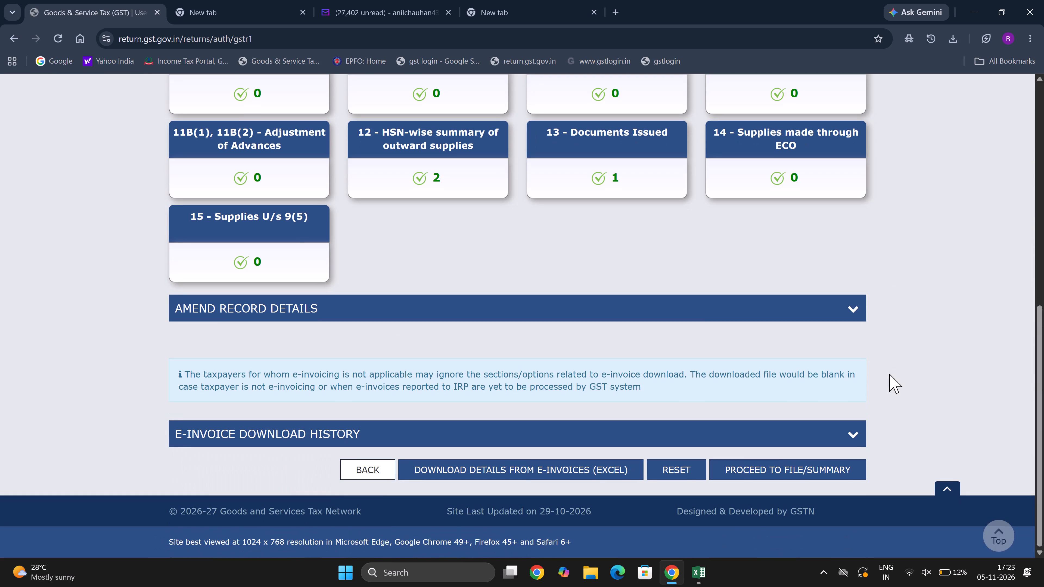
left_click(835, 467)
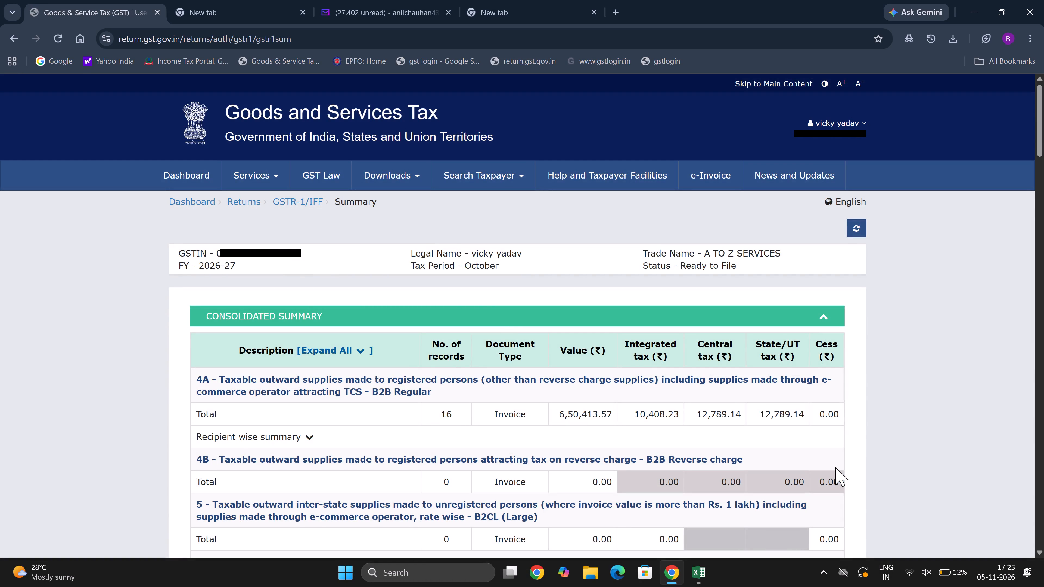
scroll(835, 467, "down", 5)
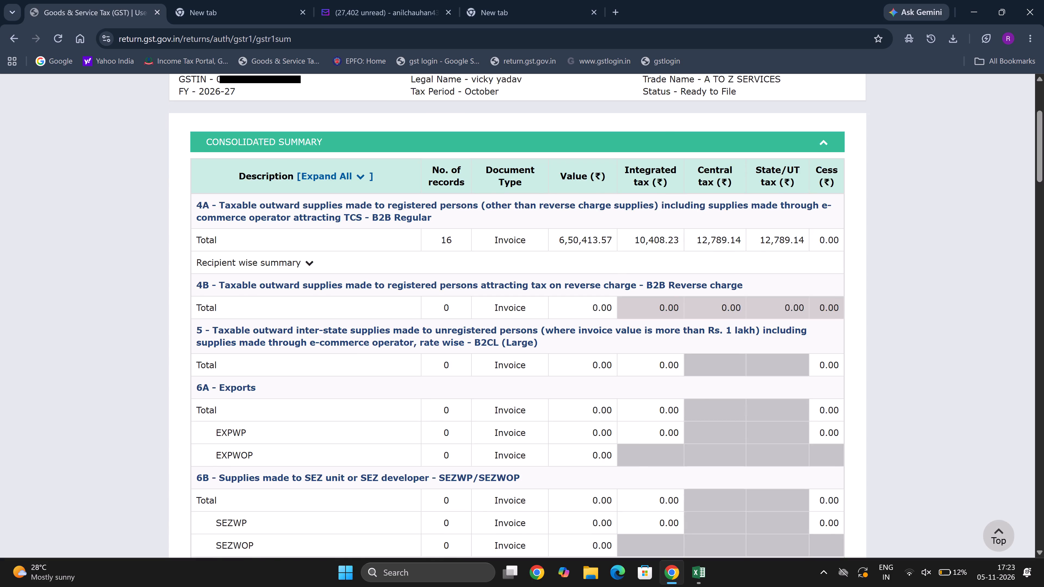
scroll(835, 467, "down", 14)
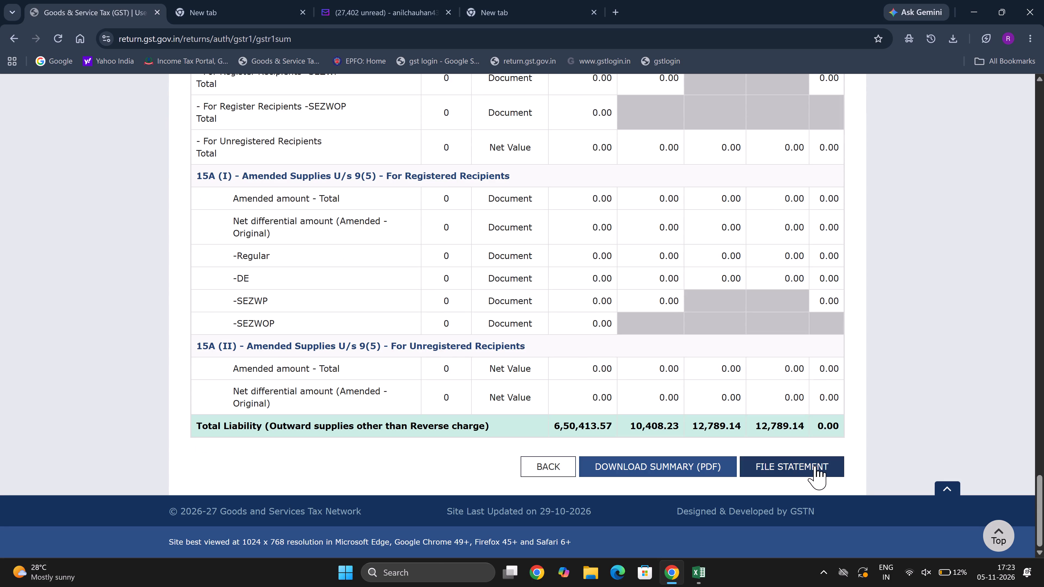
scroll(815, 466, "up", 10)
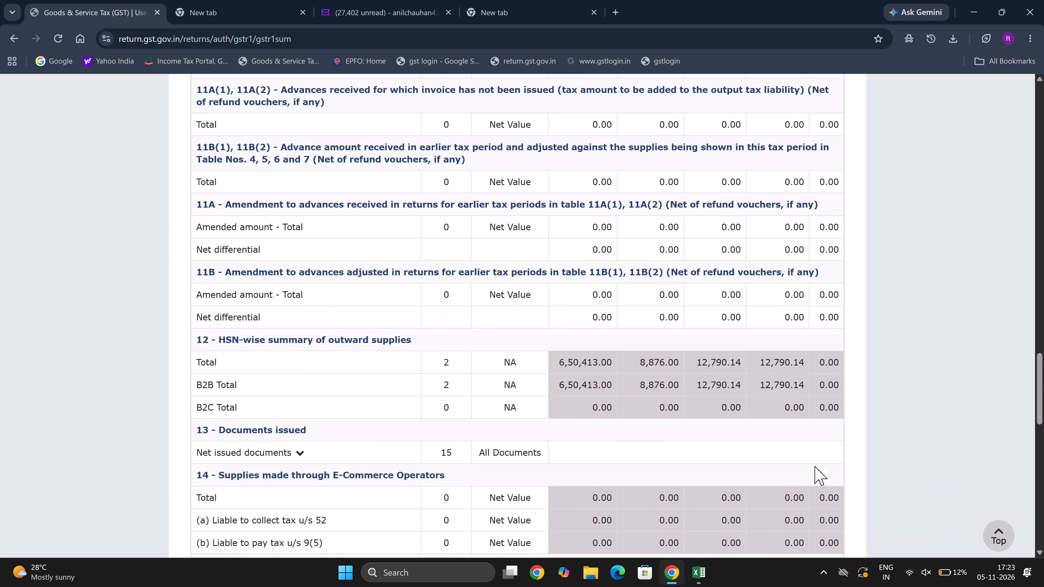
scroll(815, 466, "up", 10)
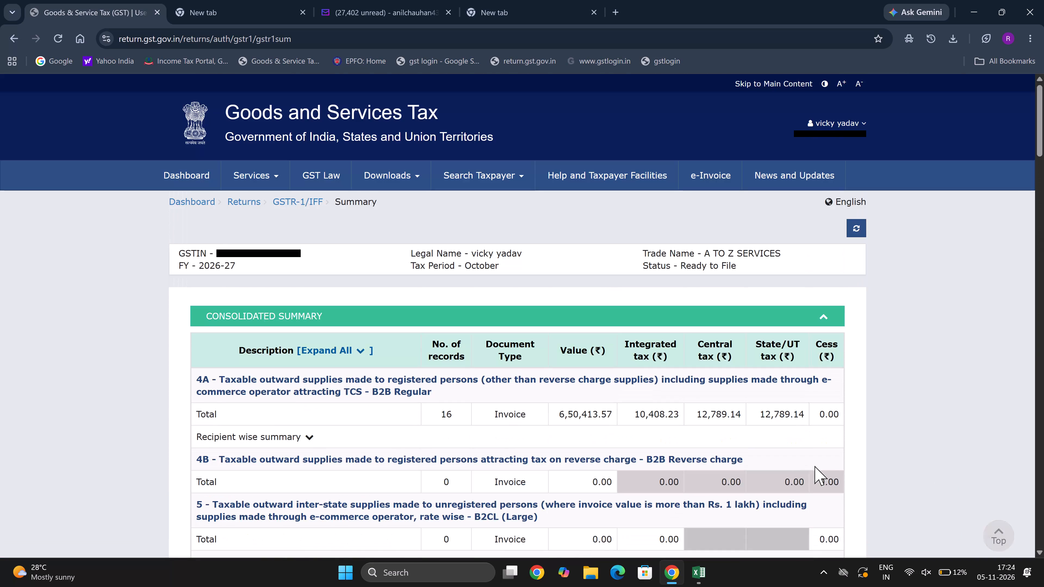
Go back to the GSTR-1 record details and examine the processed B2B invoices for N.K.CARRIERS.
scroll(815, 466, "down", 1)
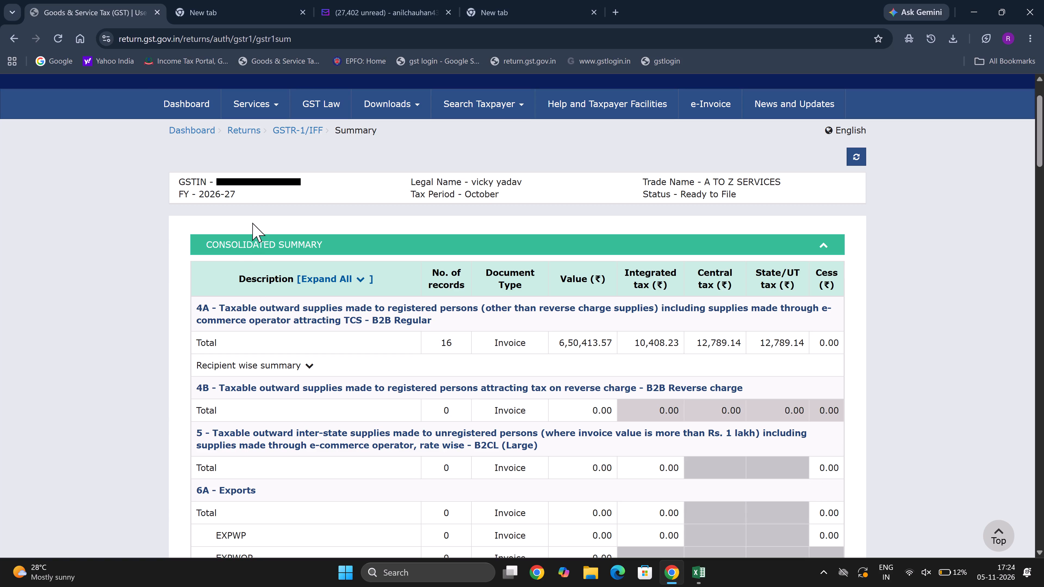
left_click(295, 131)
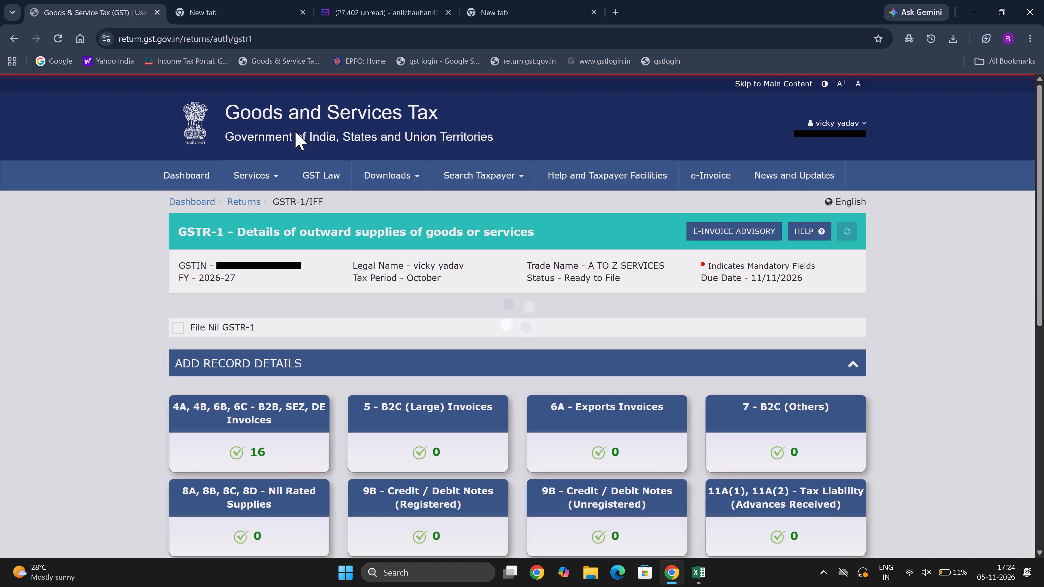
left_click(291, 416)
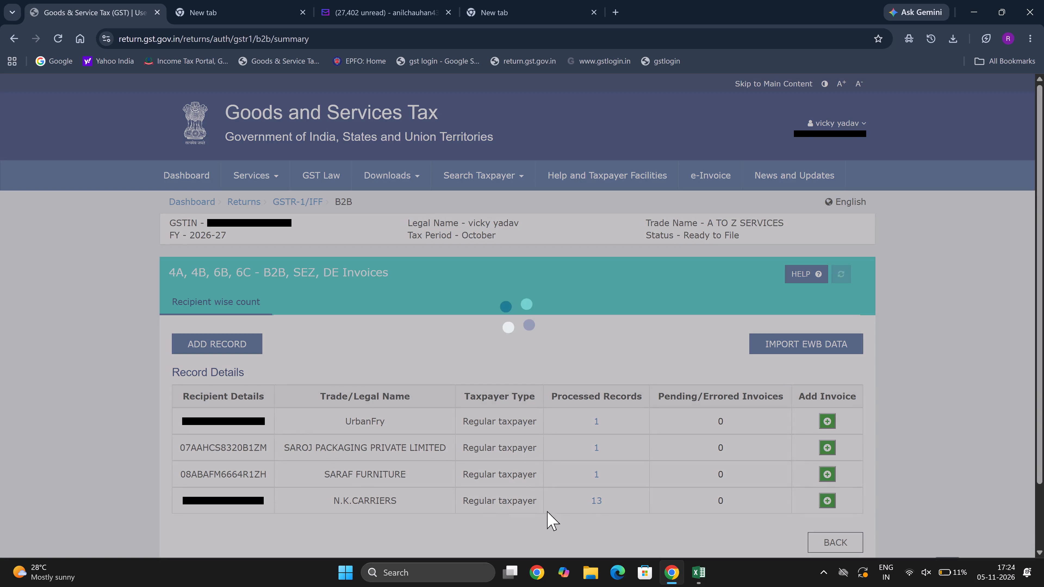
left_click(596, 504)
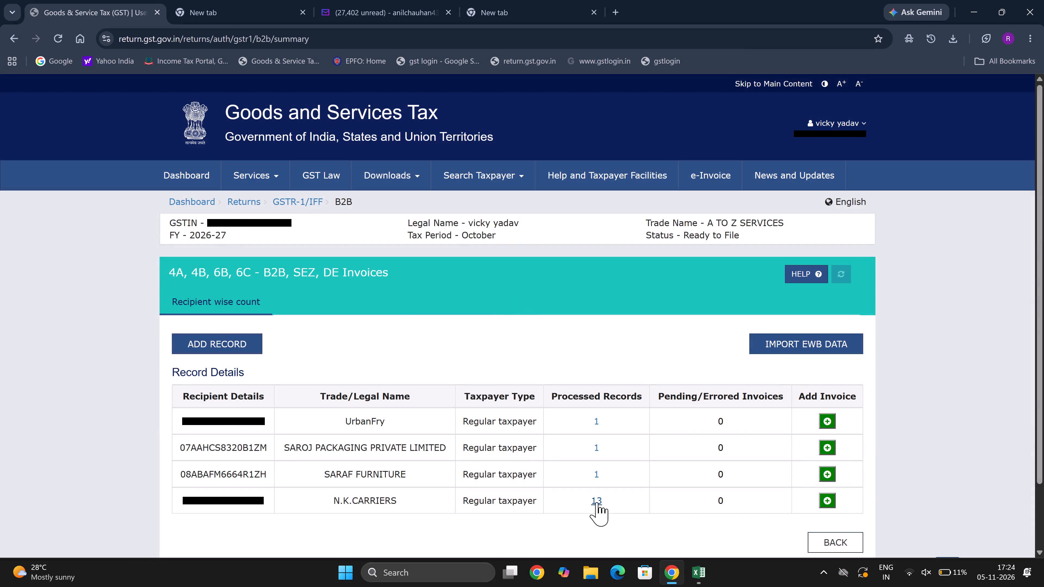
left_click(596, 502)
scroll(596, 502, "down", 4)
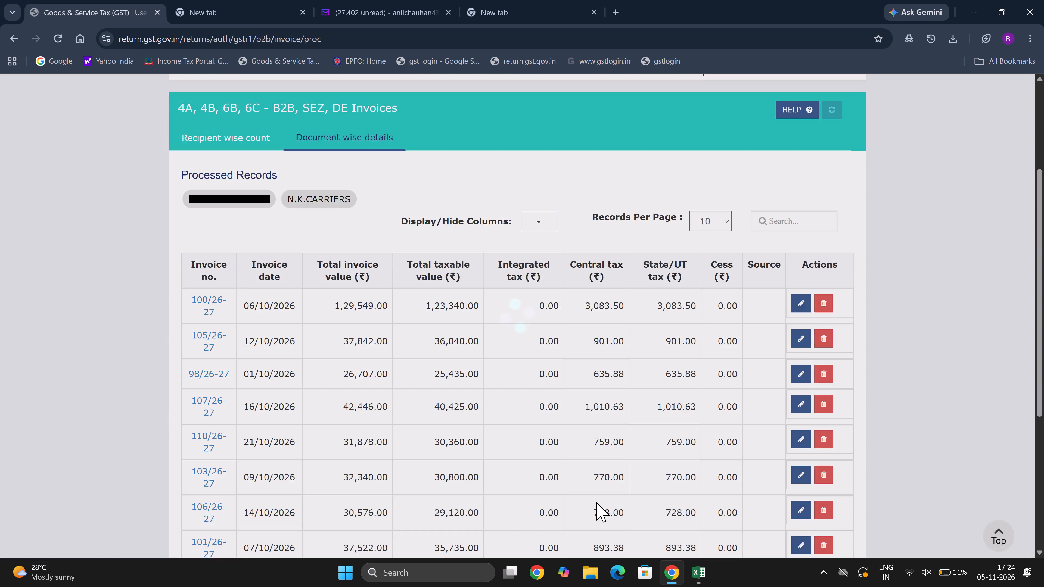
scroll(596, 502, "down", 1)
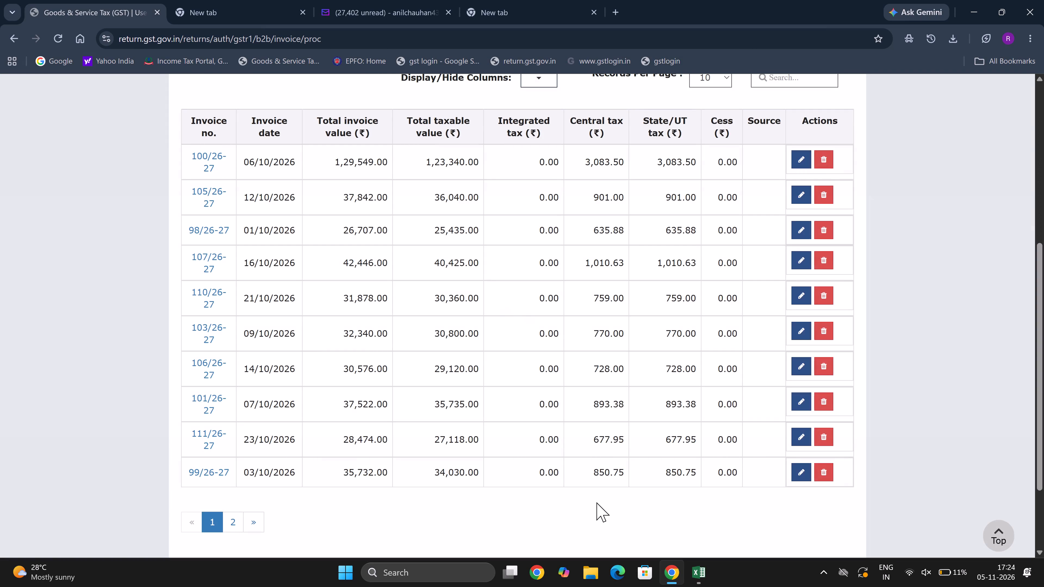
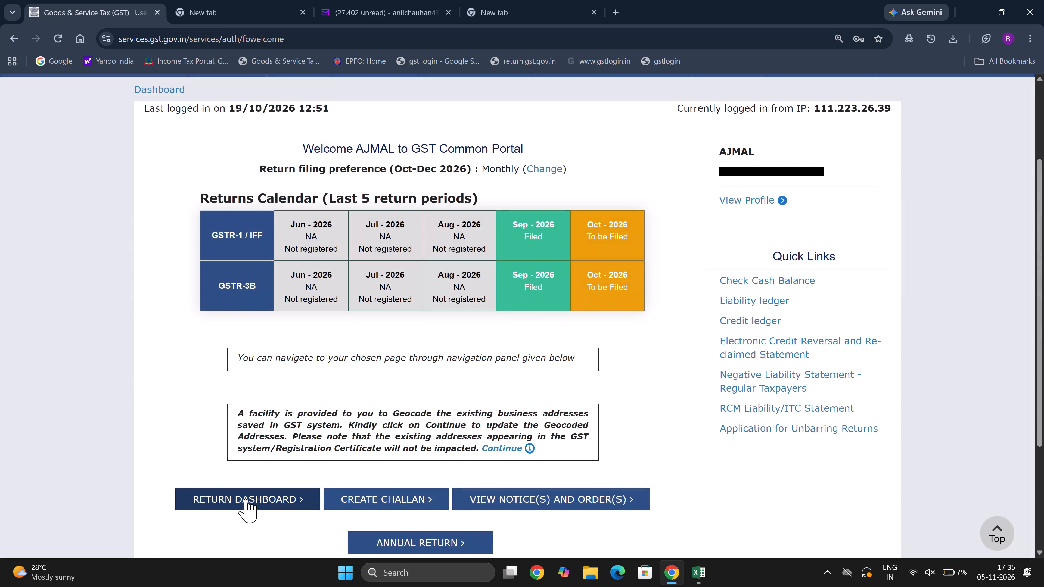
Find the October returns for 2026-27, Quarter 3 (Oct - Dec), and open the GSTR-1 for online preparation.
left_click(245, 499)
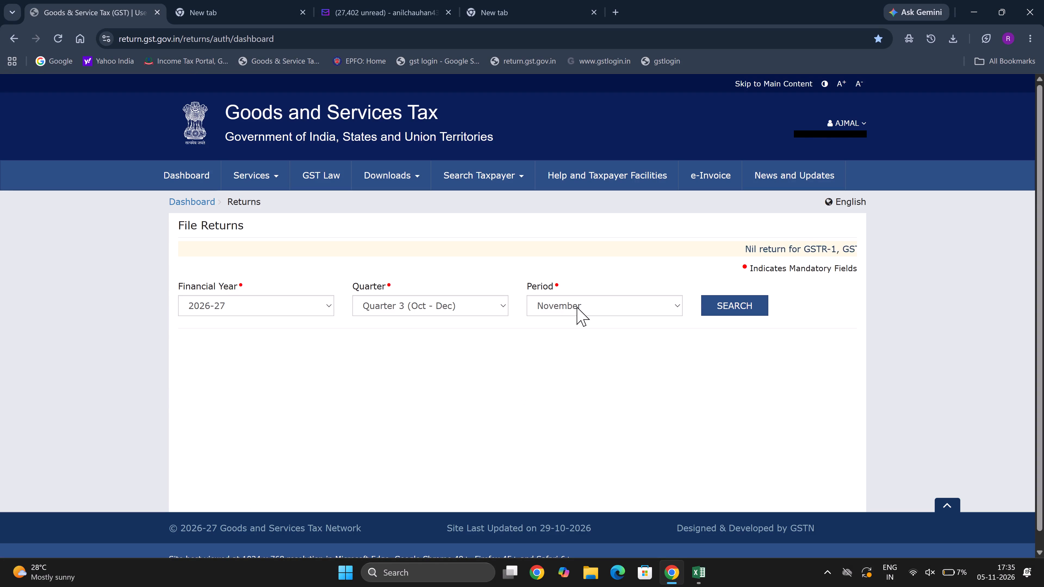
left_click(577, 307)
left_click(570, 317)
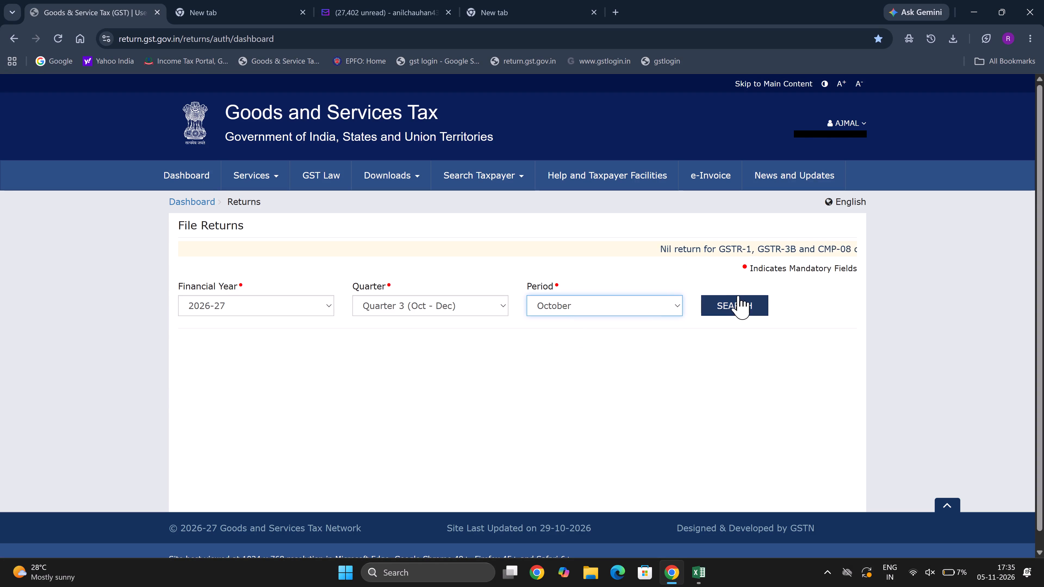
left_click(745, 307)
scroll(745, 307, "down", 4)
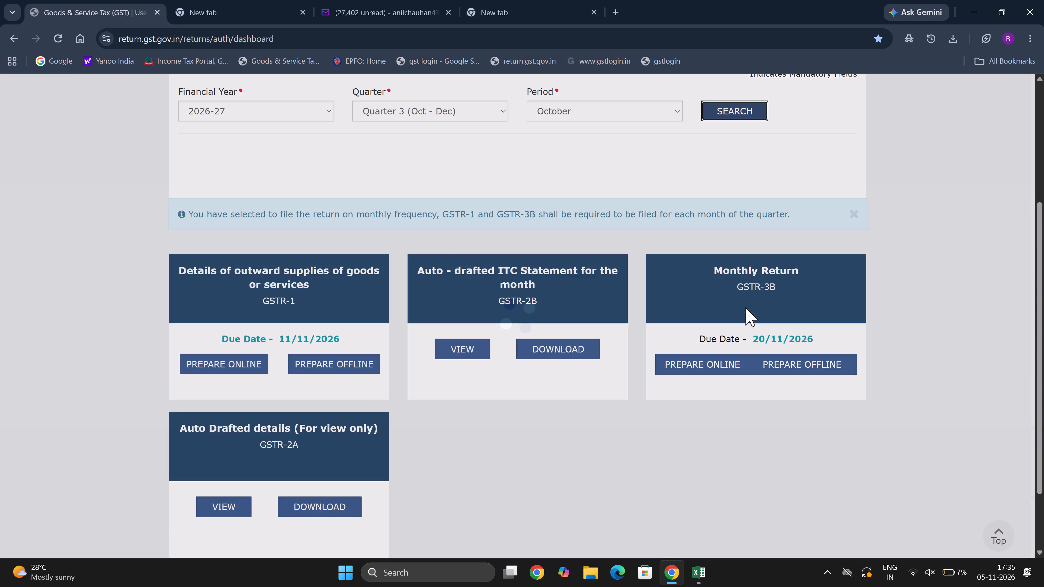
left_click(311, 314)
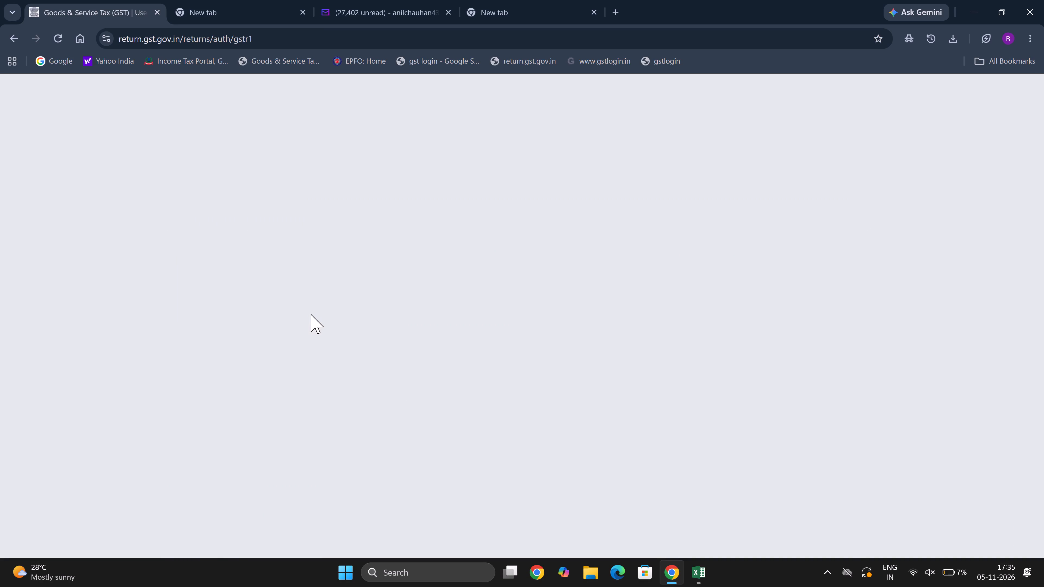
Mark AMMAR STEEL's October GSTR-1 to be filed as a nil return.
scroll(311, 314, "down", 3)
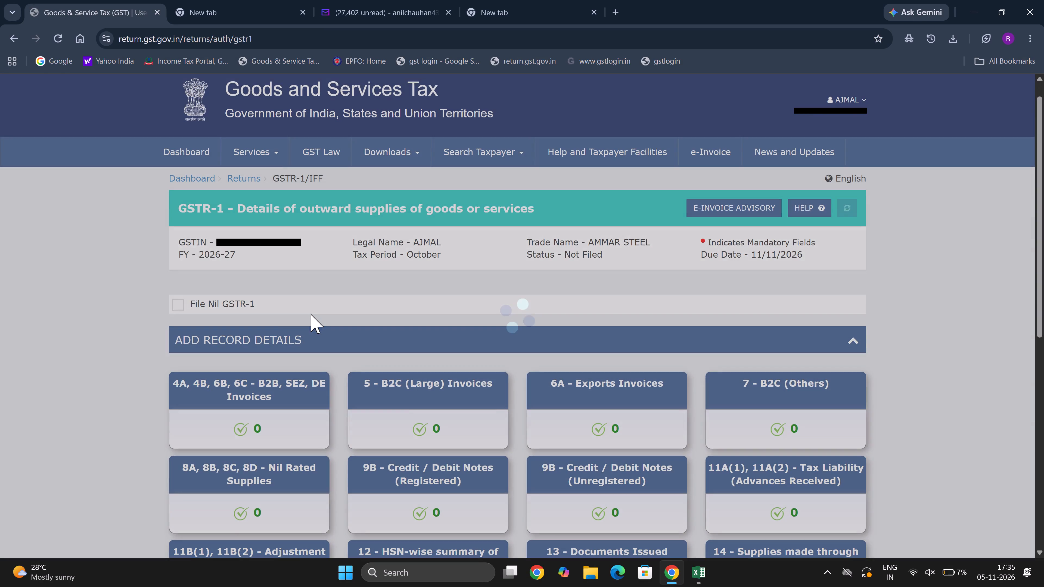
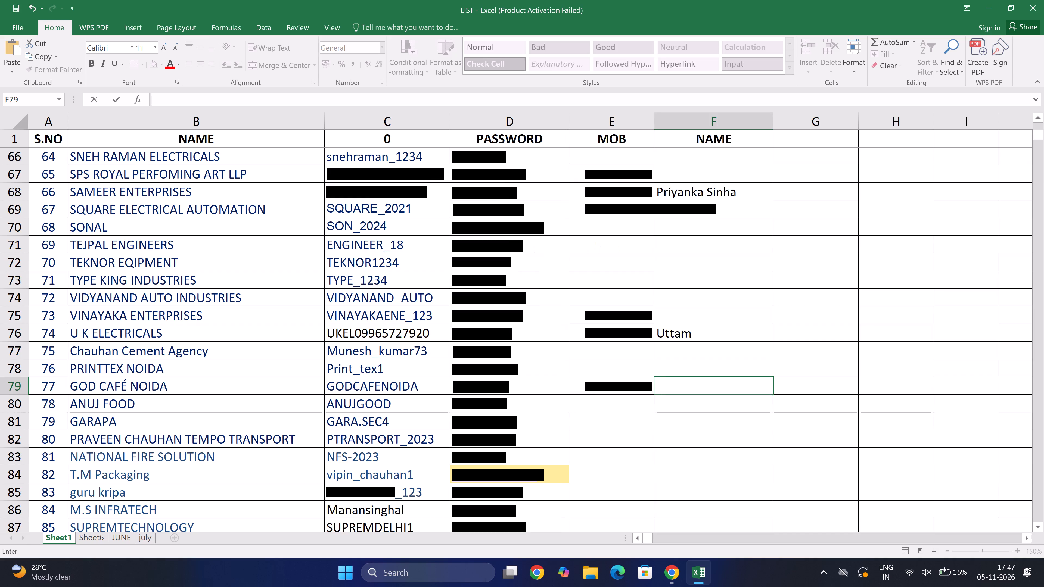
Switch from the Excel client list back to the GSTR-1 return page on the GST portal in Chrome.
key("alt+Tab")
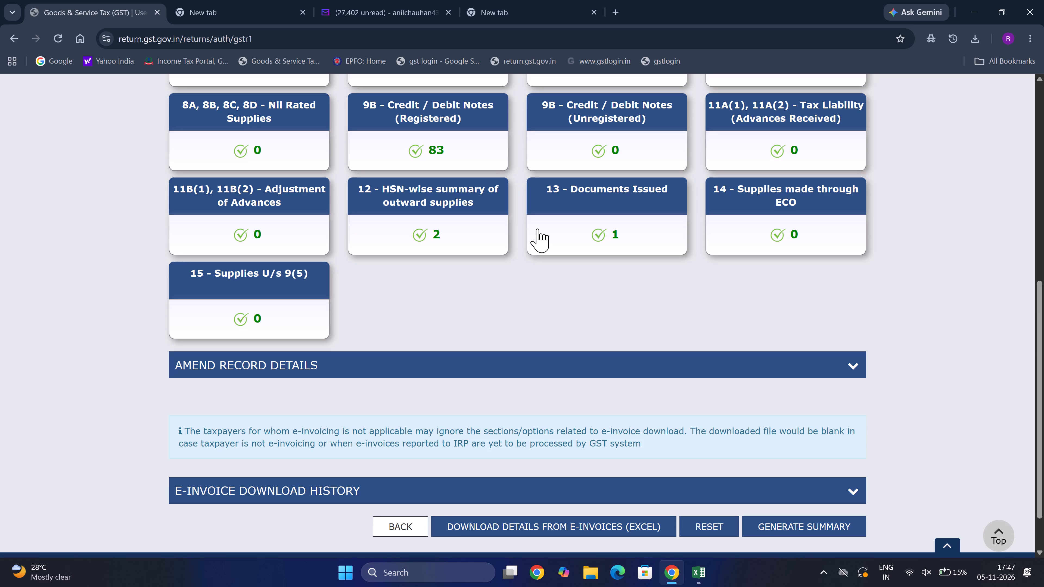
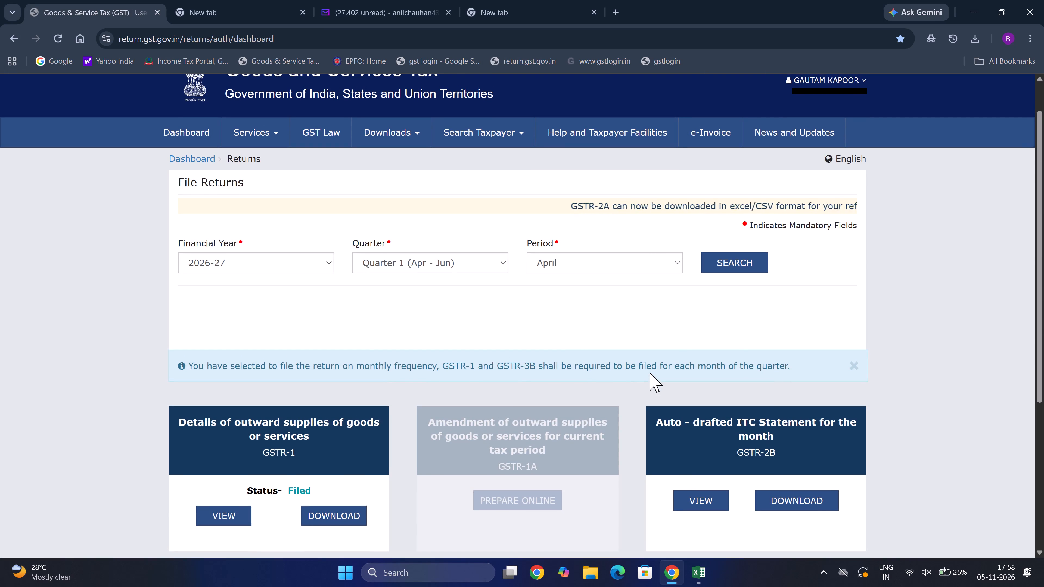
Go to the Desktop folder for saving the GSTR3 PDF and create a new folder there named garapa.
scroll(650, 373, "down", 1)
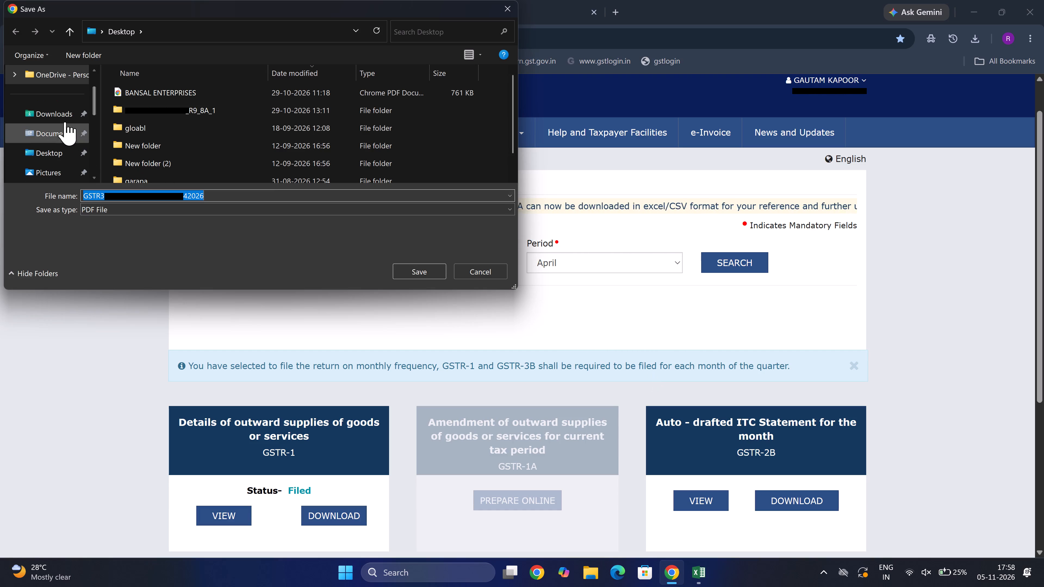
left_click_drag(92, 106, 94, 68)
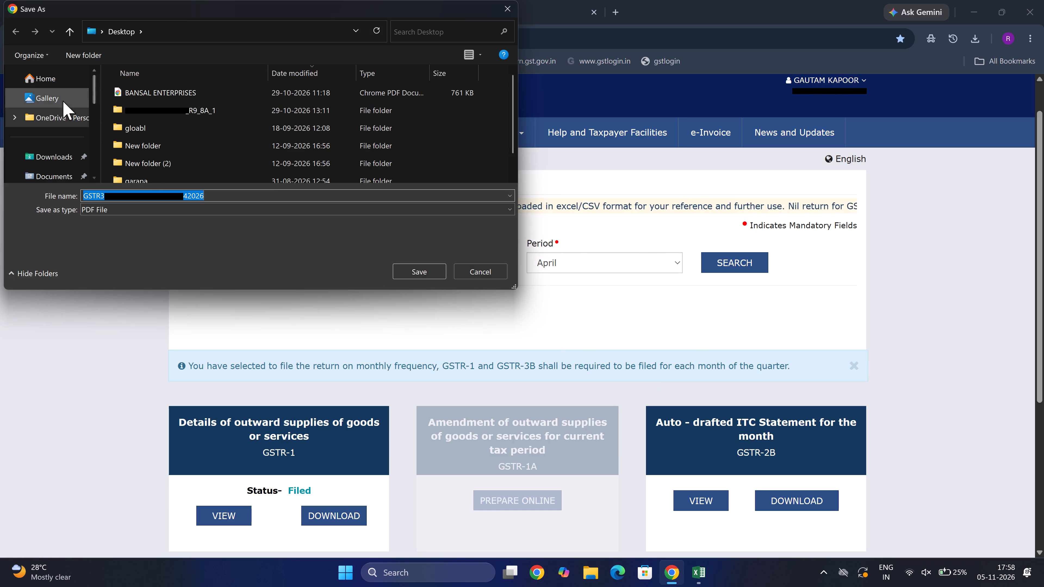
scroll(54, 157, "down", 1)
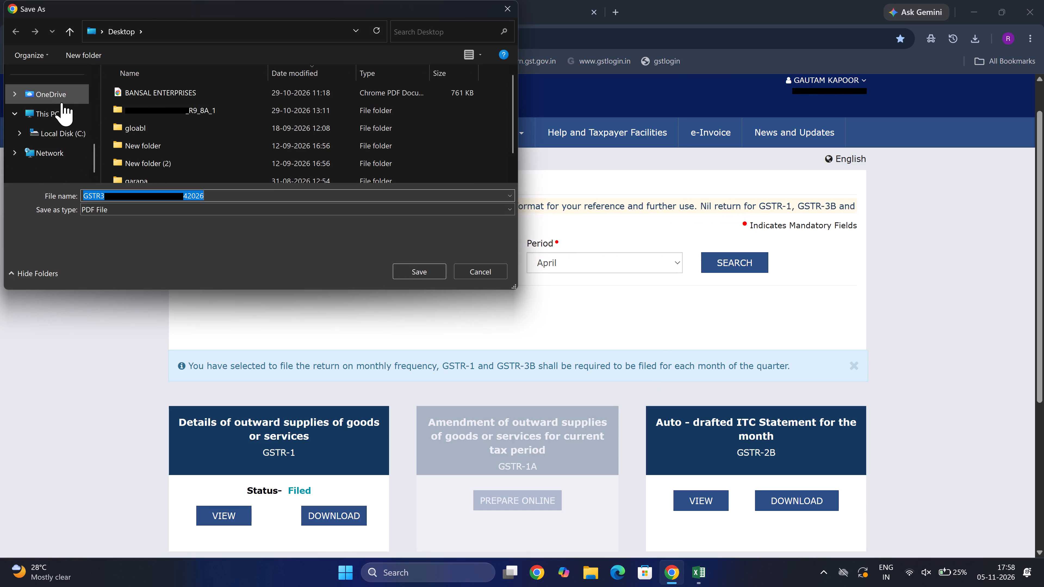
scroll(61, 102, "up", 2)
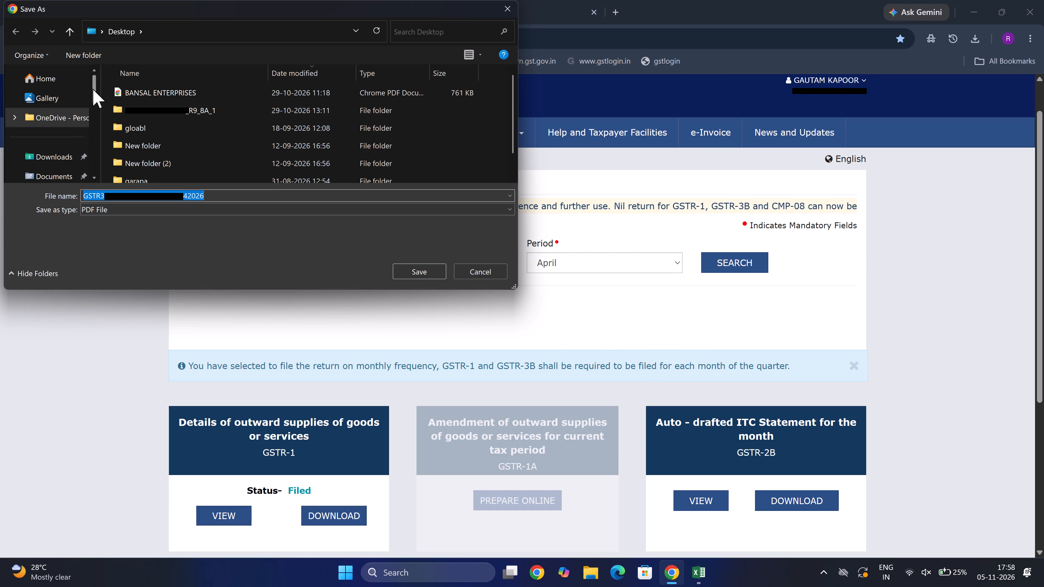
left_click_drag(93, 89, 91, 107)
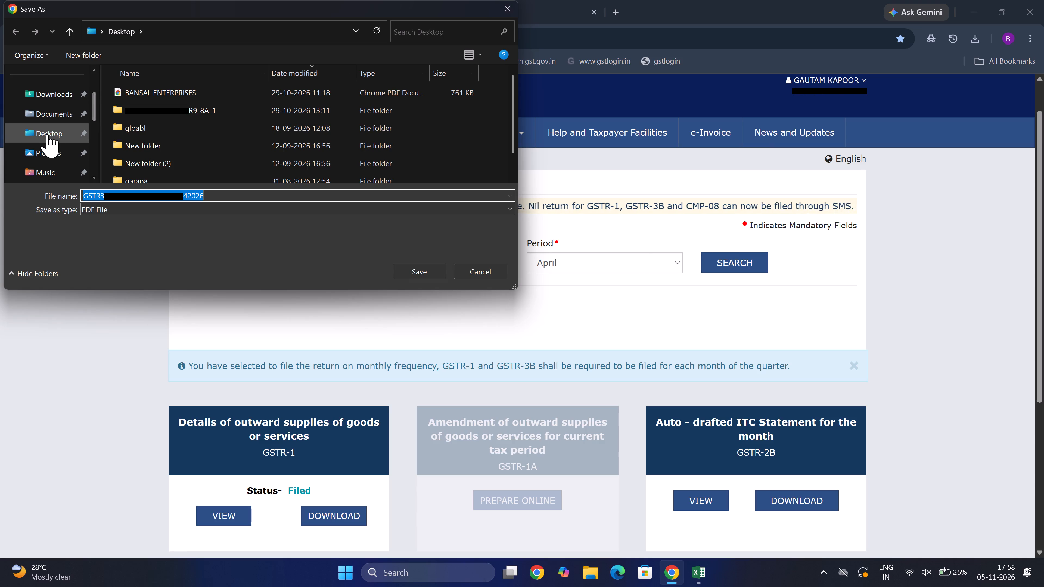
left_click(47, 134)
double_click(47, 134)
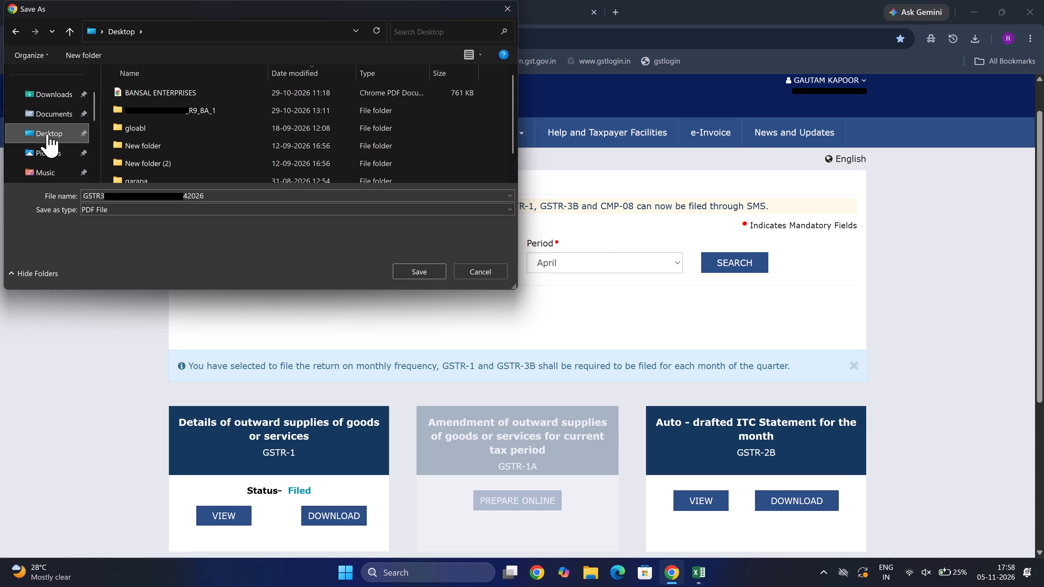
left_click(95, 58)
left_click(95, 58)
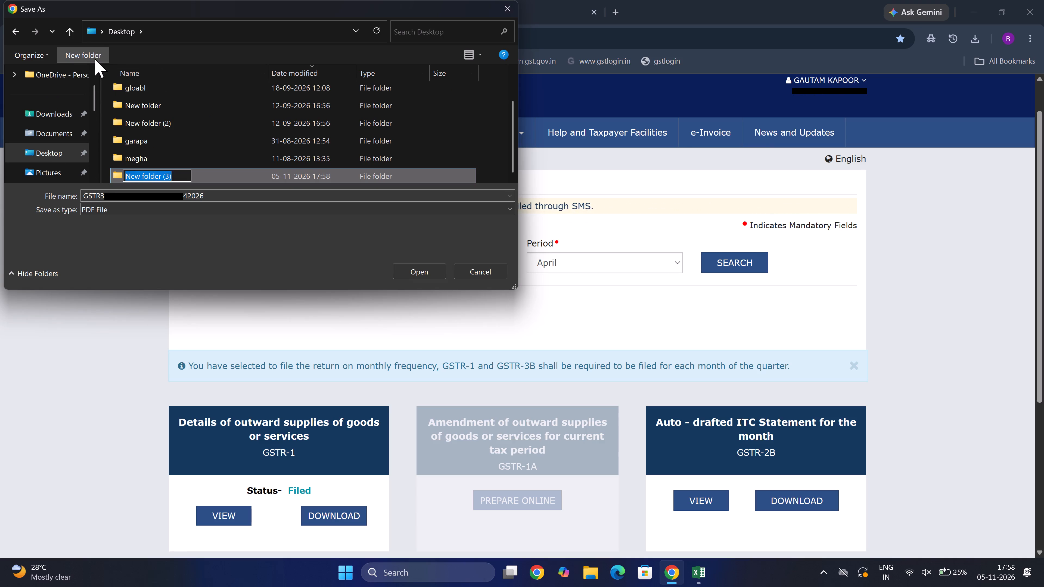
type("garapa")
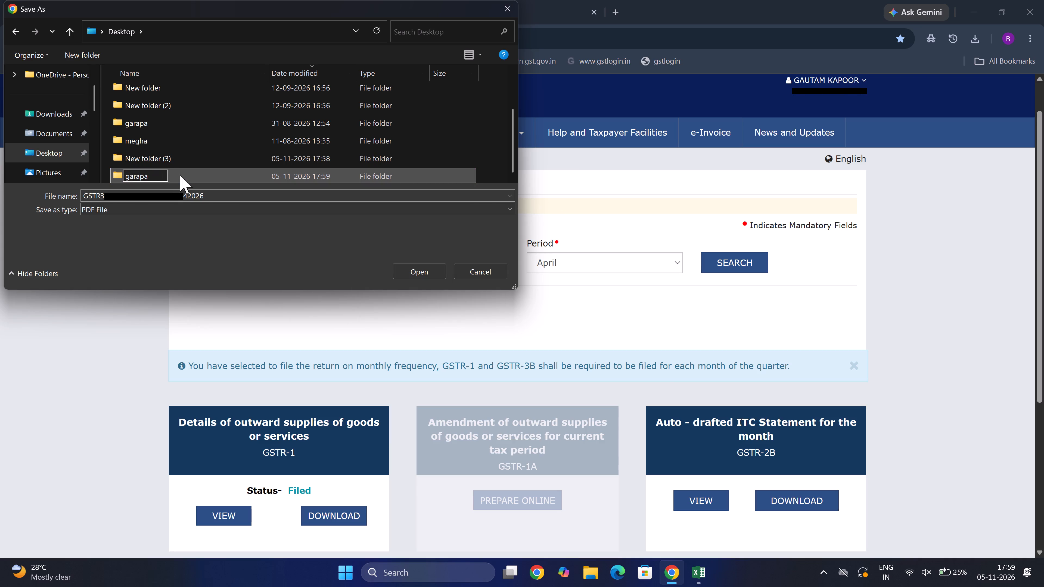
key("Return")
key("Return")
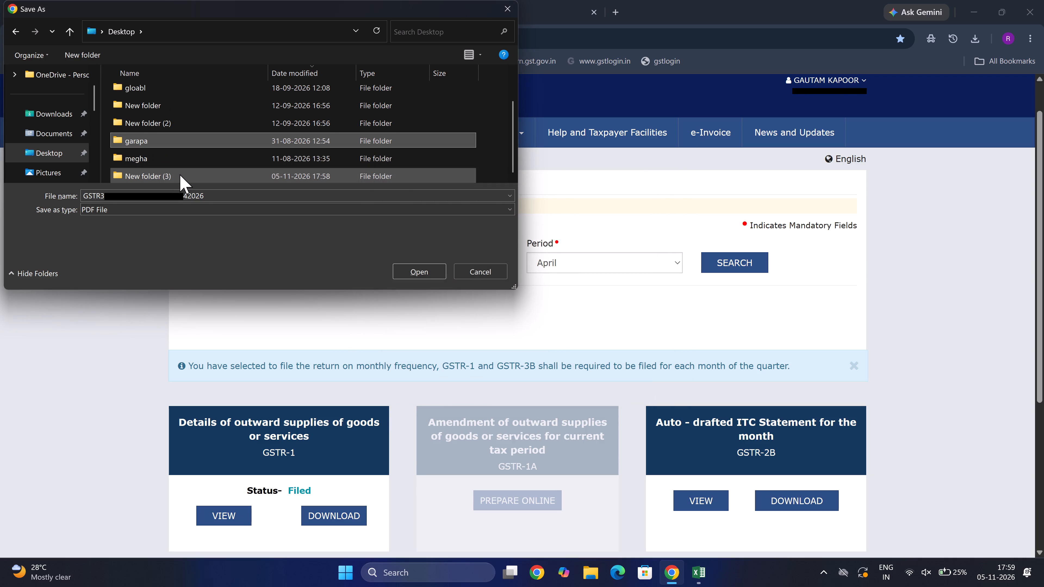
Rename the garapa folder on the Desktop as "garapa 1" and open it as the save location.
key("F2")
key("Right")
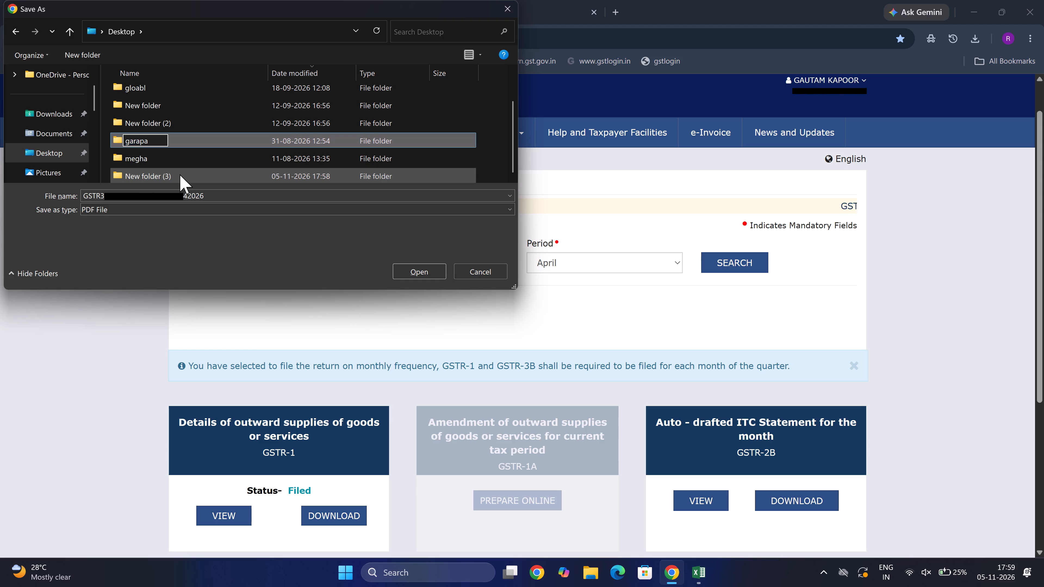
key("space")
key("1")
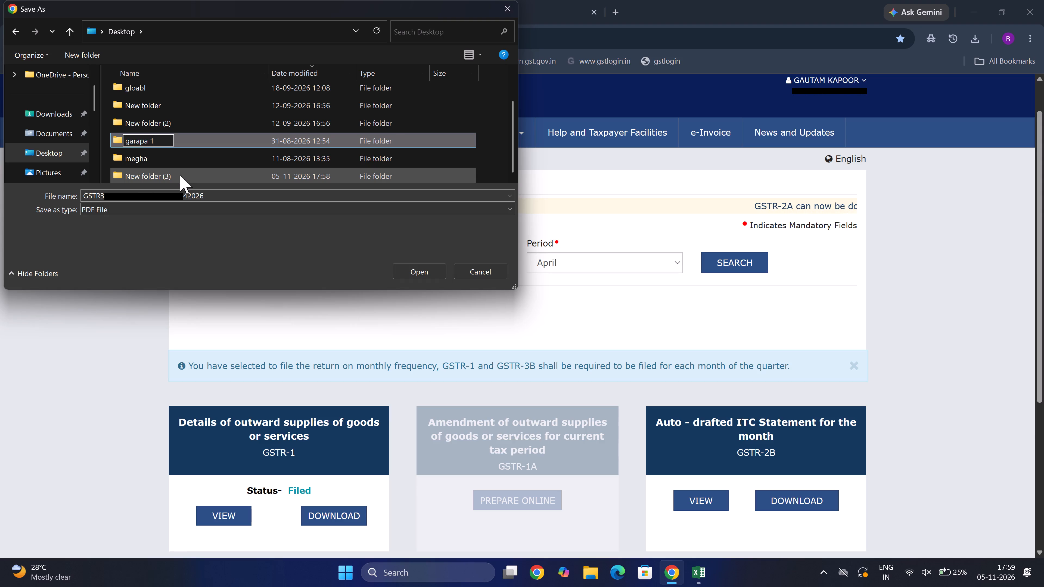
key("Return")
key("Return")
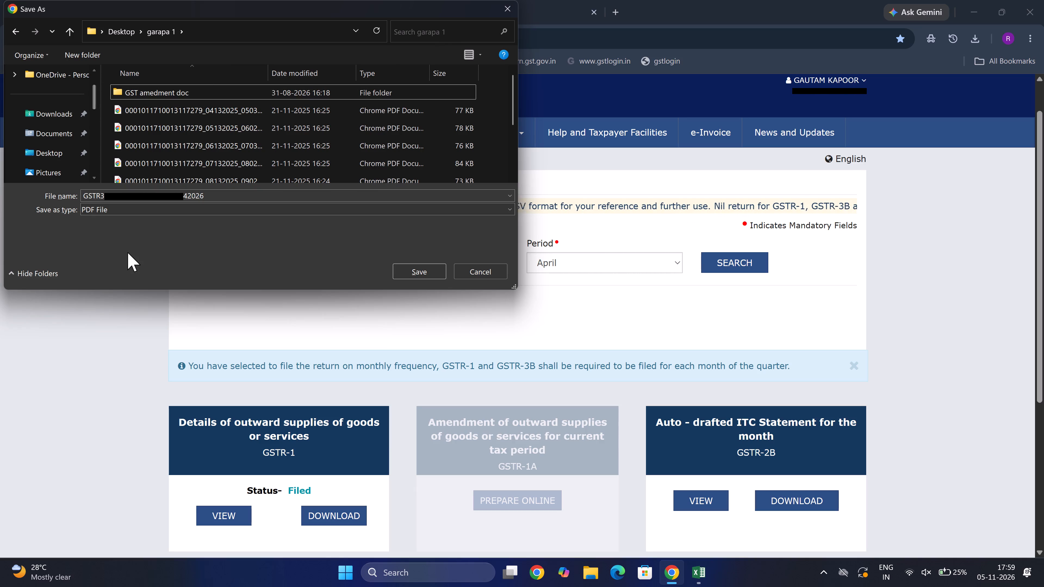
Browse the folder tree down to the This PC and Network locations for saving the GSTR3 PDF.
triple_click(93, 169)
triple_click(93, 169)
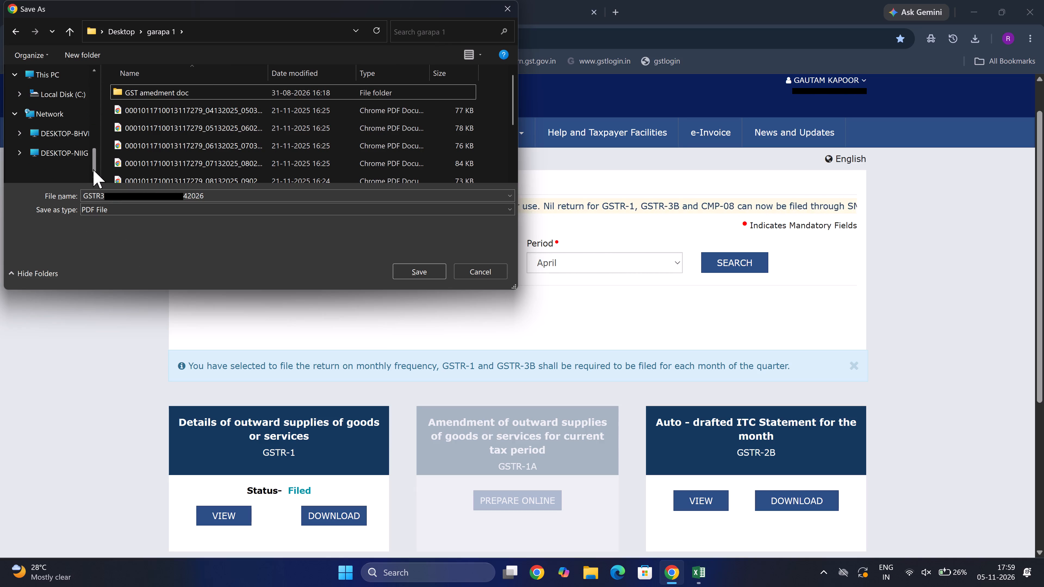
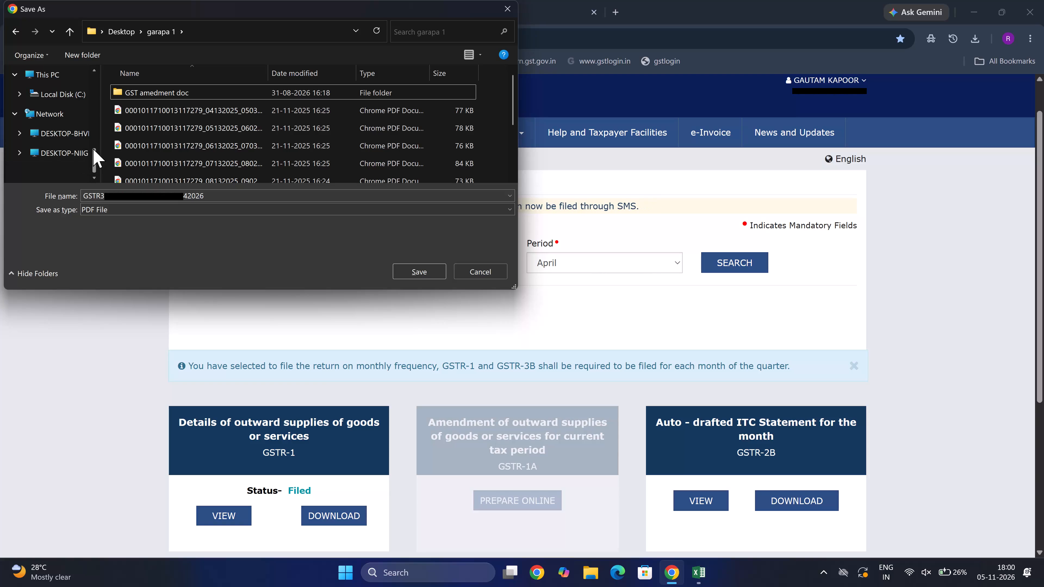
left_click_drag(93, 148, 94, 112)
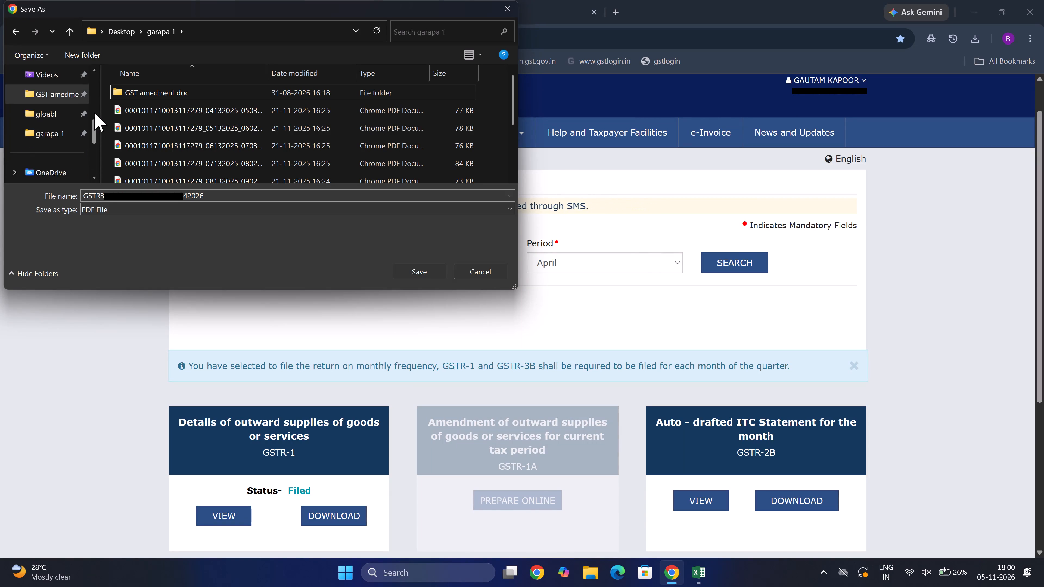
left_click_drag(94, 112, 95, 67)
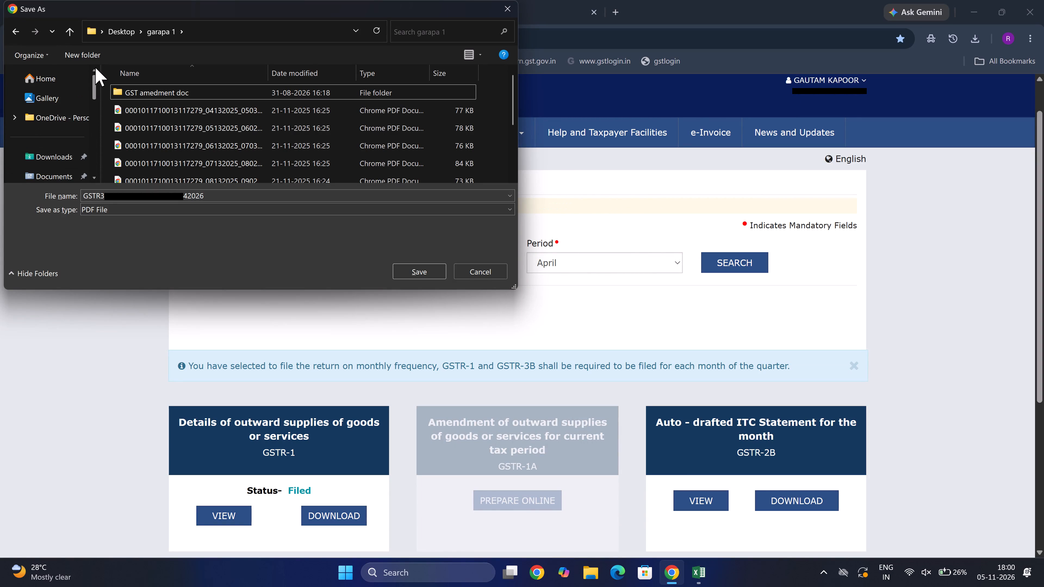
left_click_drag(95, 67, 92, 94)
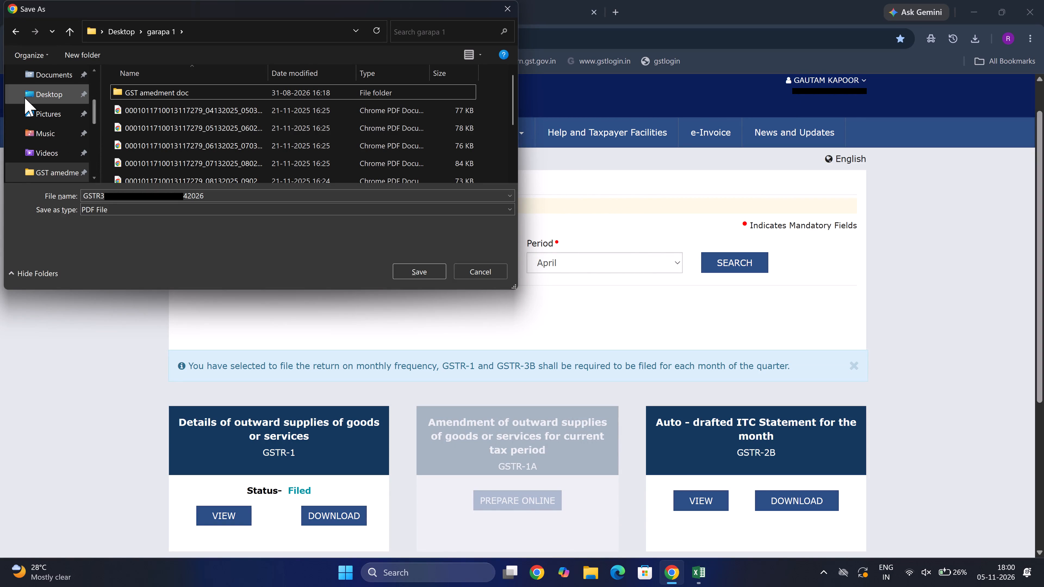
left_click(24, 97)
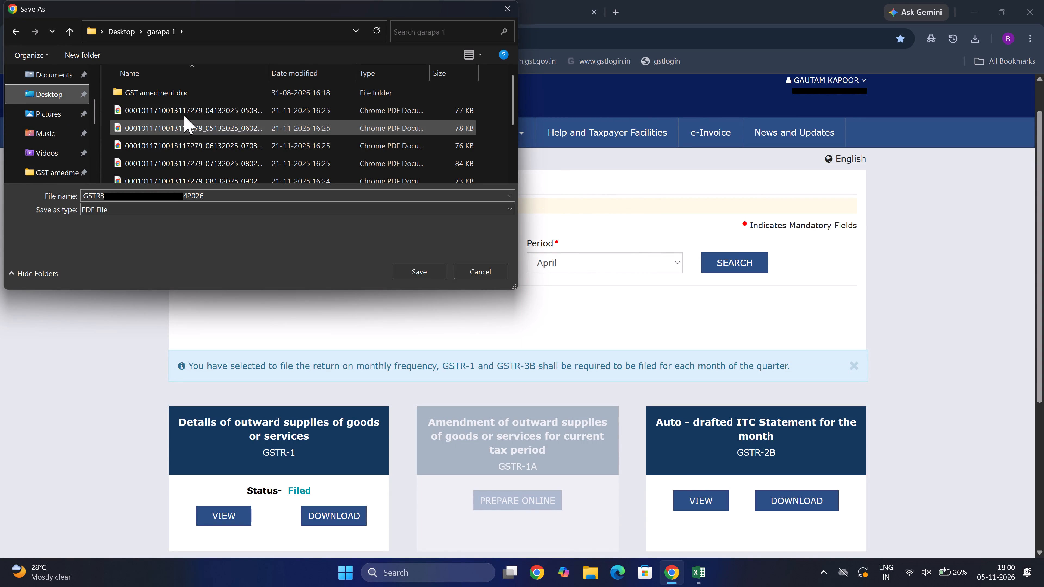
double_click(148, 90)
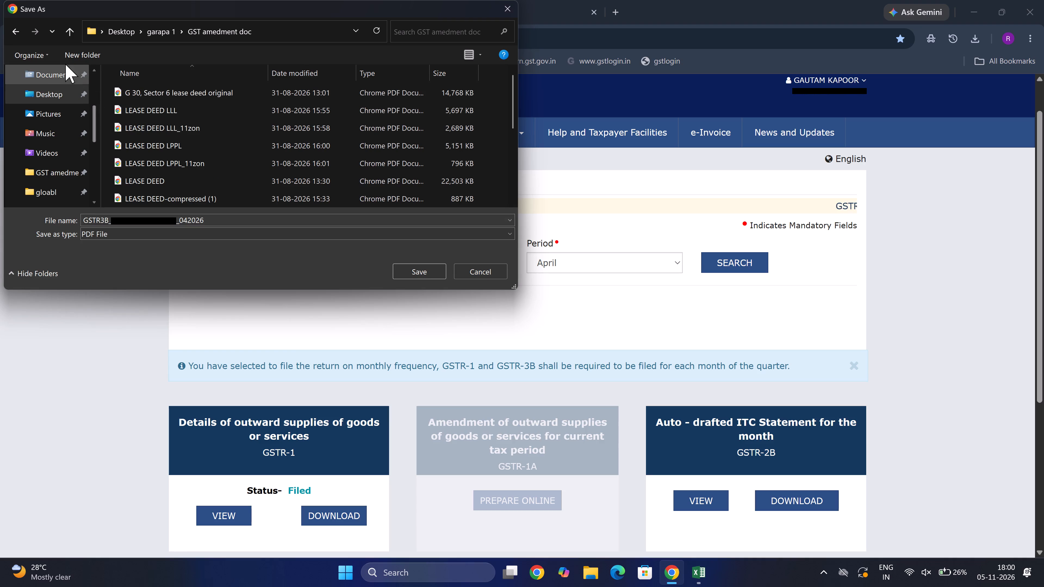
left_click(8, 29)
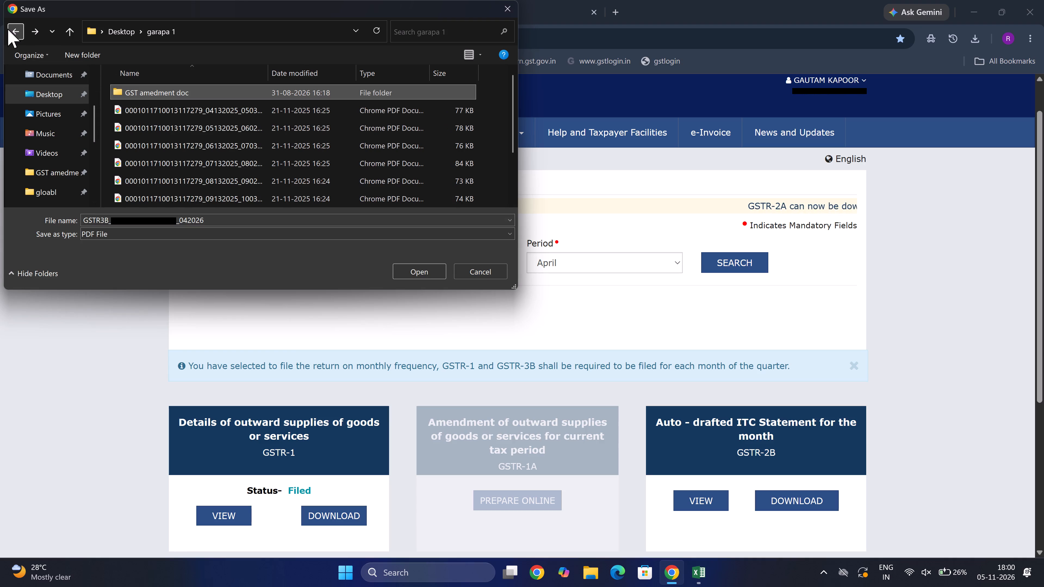
Create a folder named "gstr 3b" inside garapa 1, open it and save the April 2026 GSTR-3B PDF there.
left_click(103, 57)
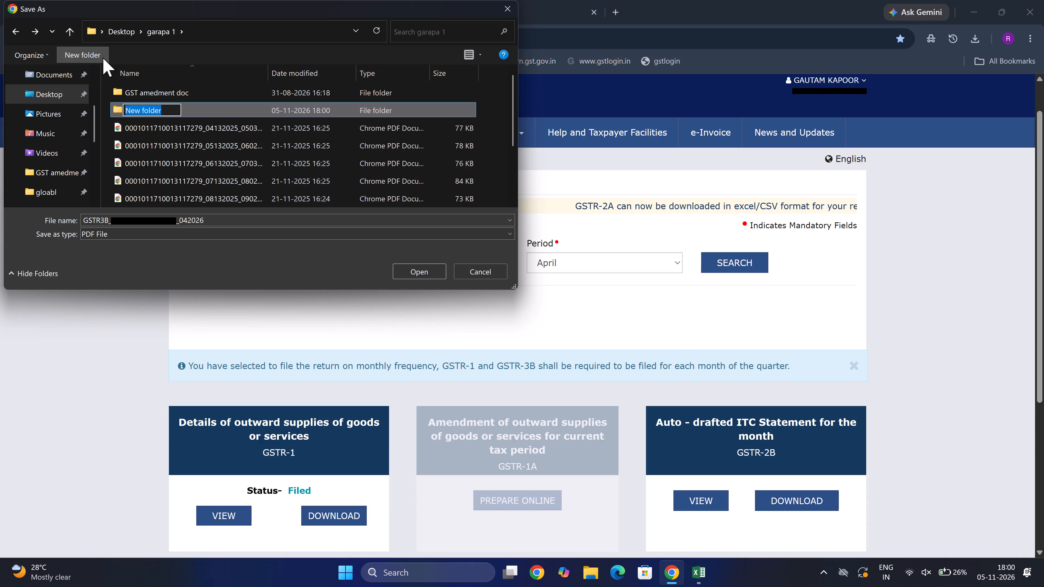
type("gstr 3b")
key("Return")
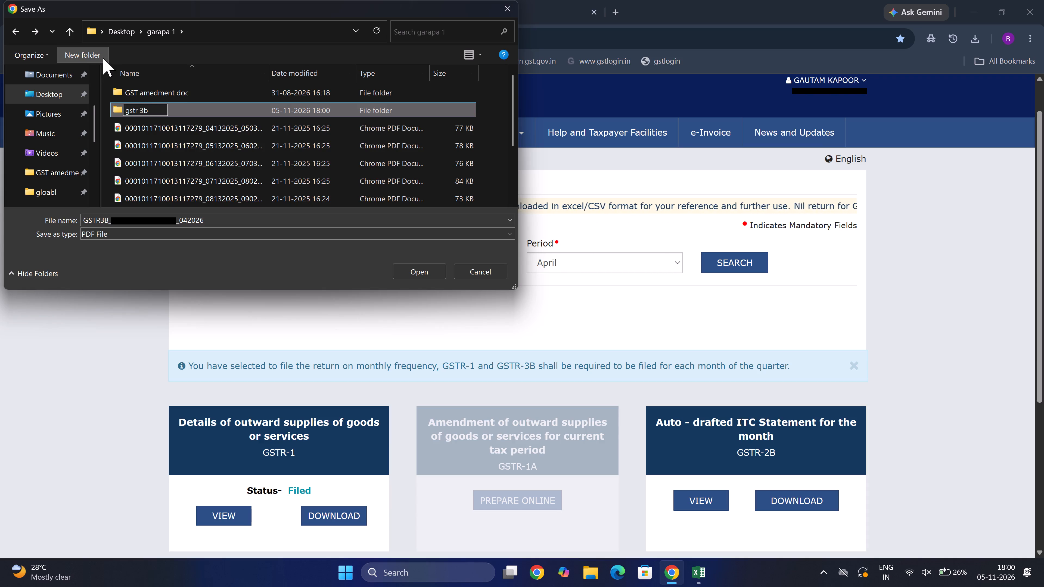
key("Return")
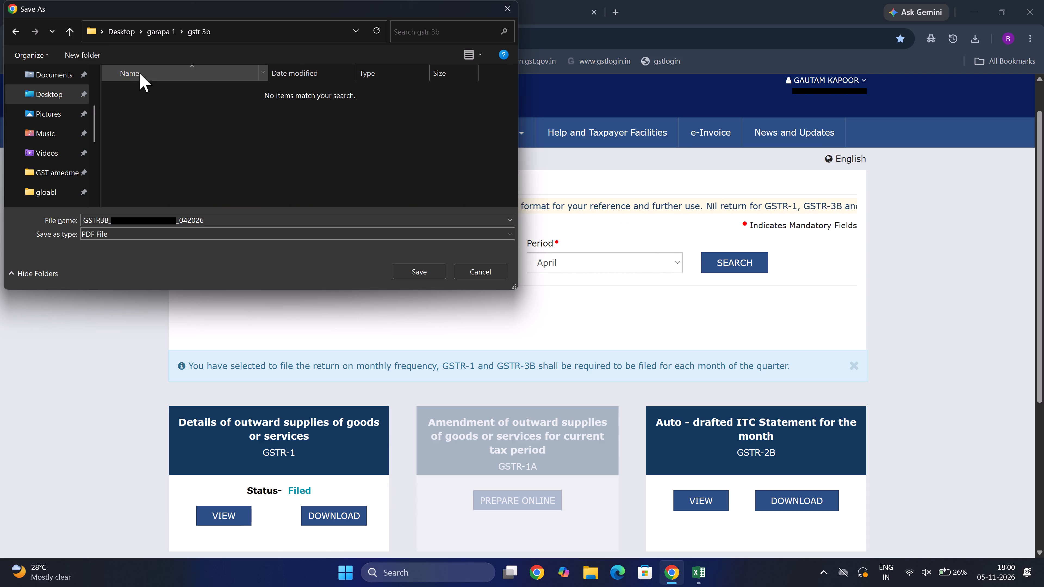
left_click(411, 268)
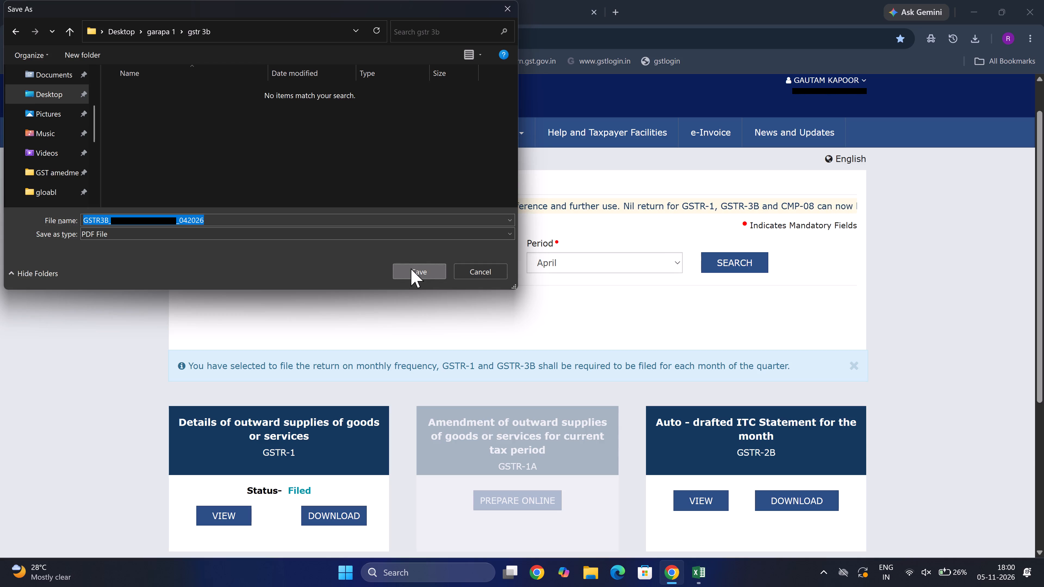
Search the returns for May 2026-27 and save that month's GSTR-3B PDF in the gstr 3b folder.
scroll(549, 326, "down", 1)
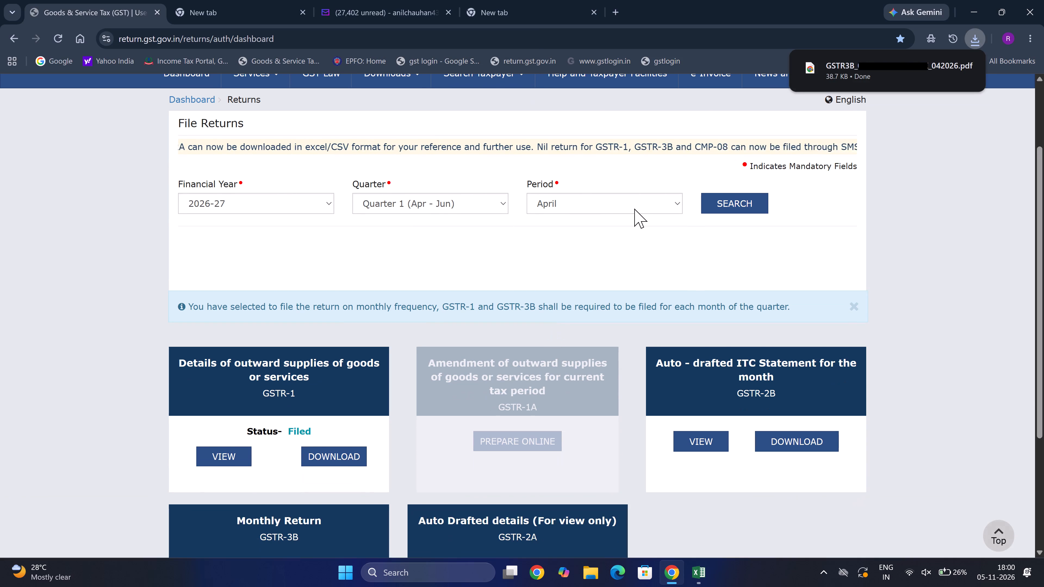
left_click(642, 208)
left_click(614, 230)
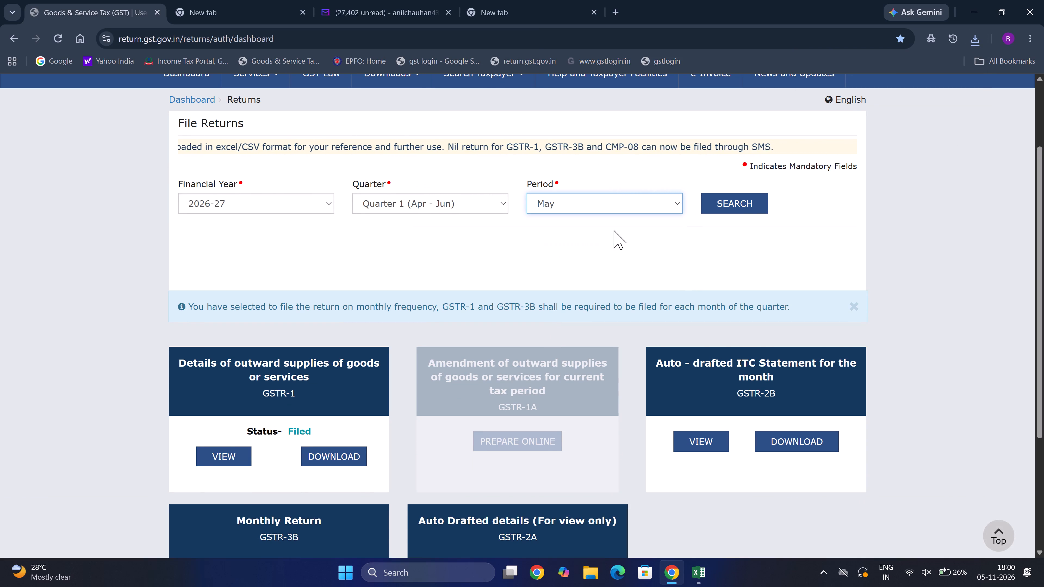
left_click(746, 209)
scroll(746, 209, "down", 5)
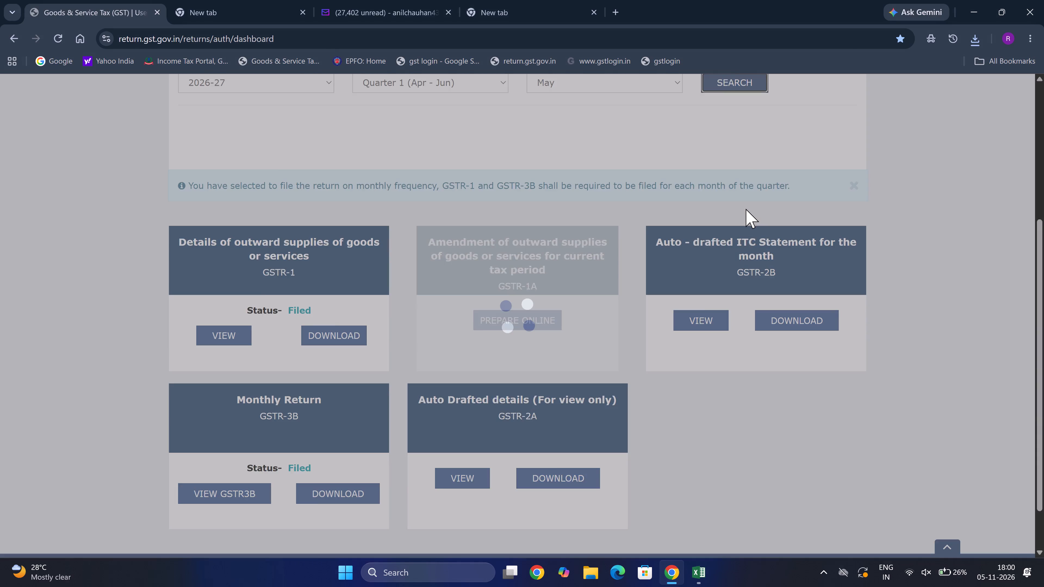
left_click(338, 486)
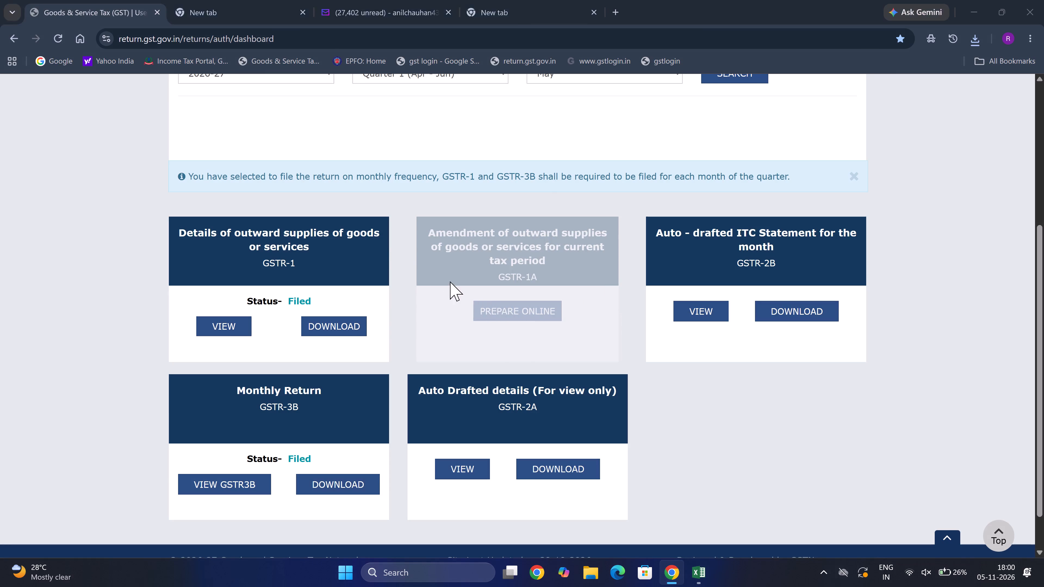
left_click(419, 272)
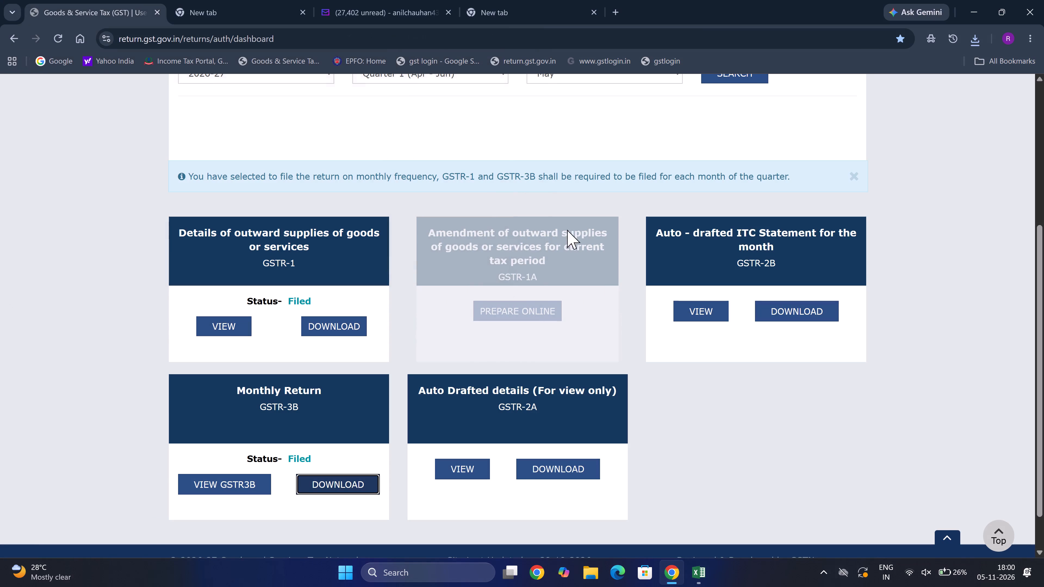
Search the returns for June 2026-27 and save that month's GSTR-3B PDF in the gstr 3b folder.
scroll(647, 170, "up", 1)
left_click(650, 130)
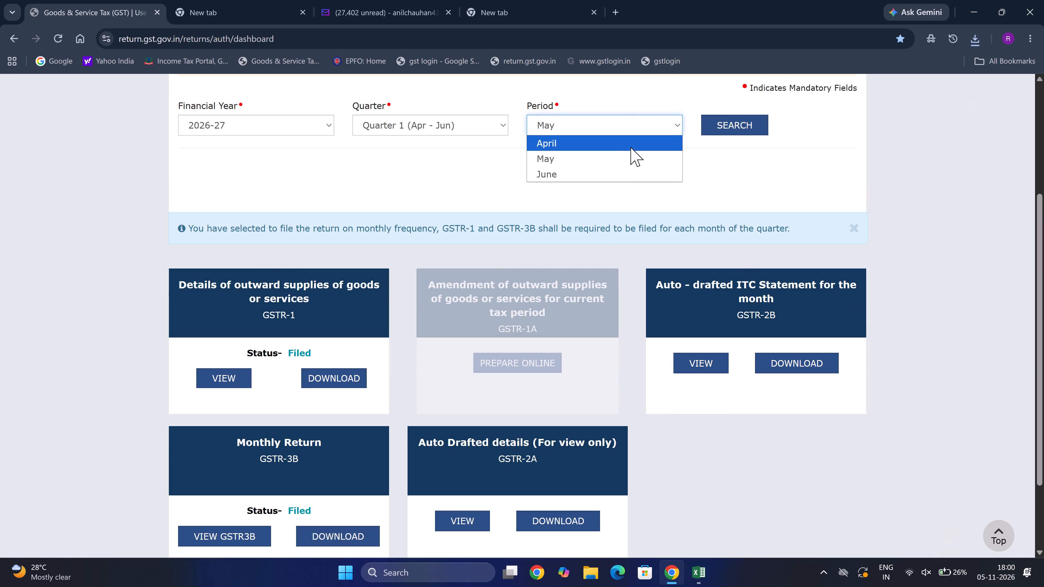
left_click(610, 169)
left_click(737, 126)
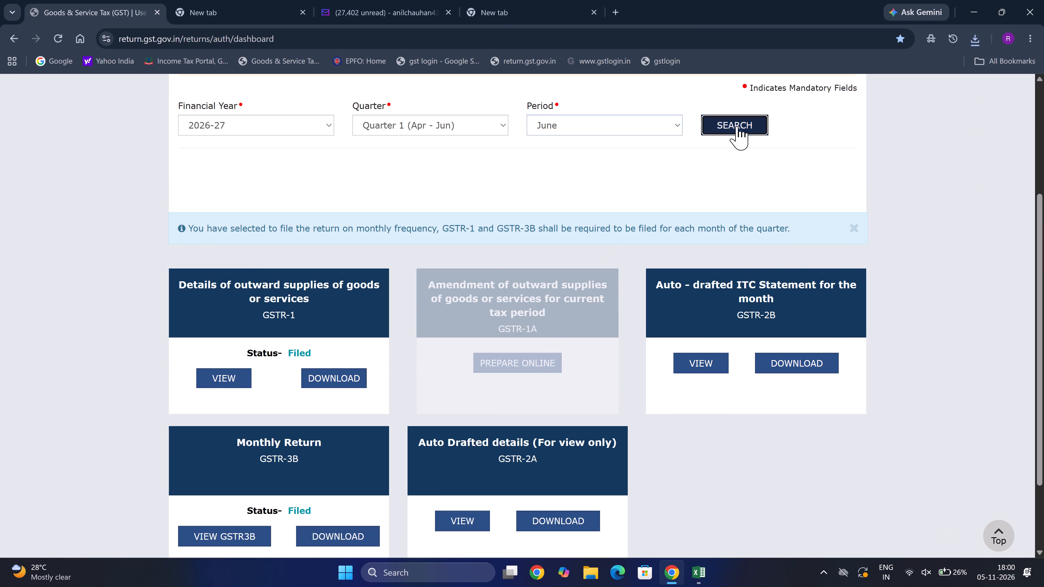
scroll(737, 126, "down", 4)
scroll(452, 369, "down", 1)
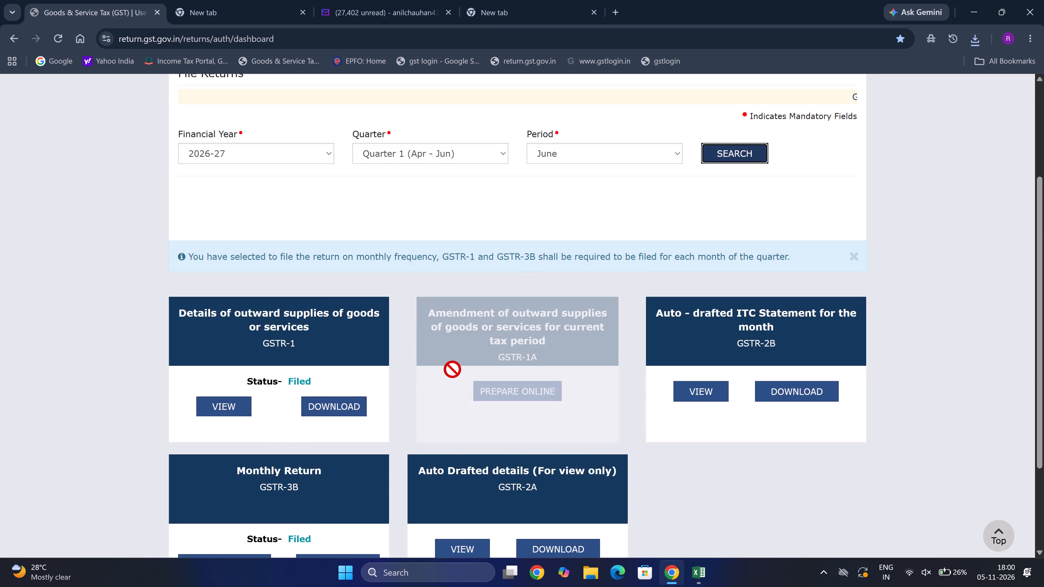
scroll(452, 369, "down", 1)
left_click(349, 458)
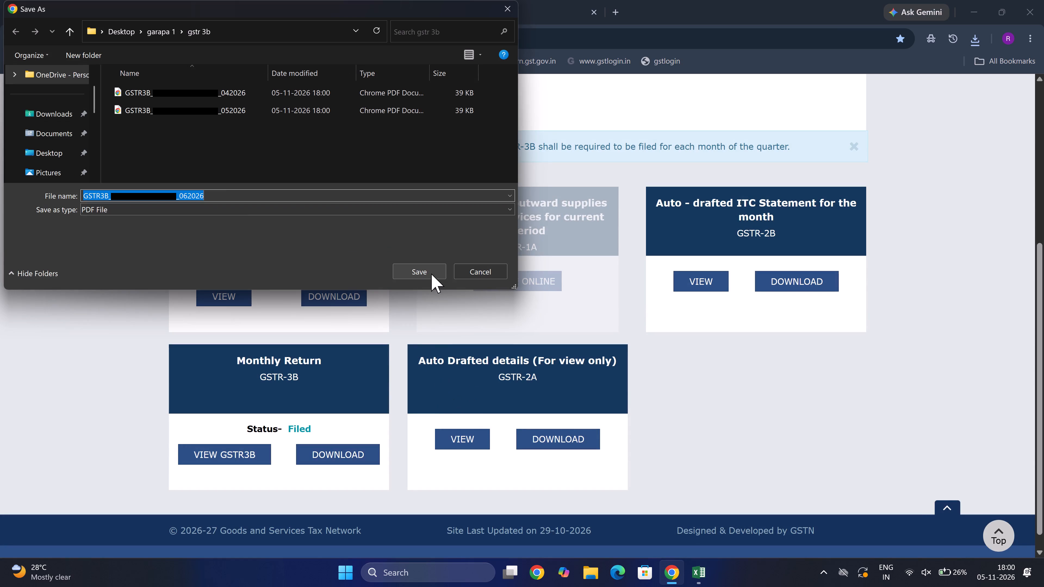
left_click(431, 273)
Search the returns for Quarter 2 (Jul - Sep), July, and save that month's GSTR-3B PDF in the gstr 3b folder.
scroll(528, 271, "up", 3)
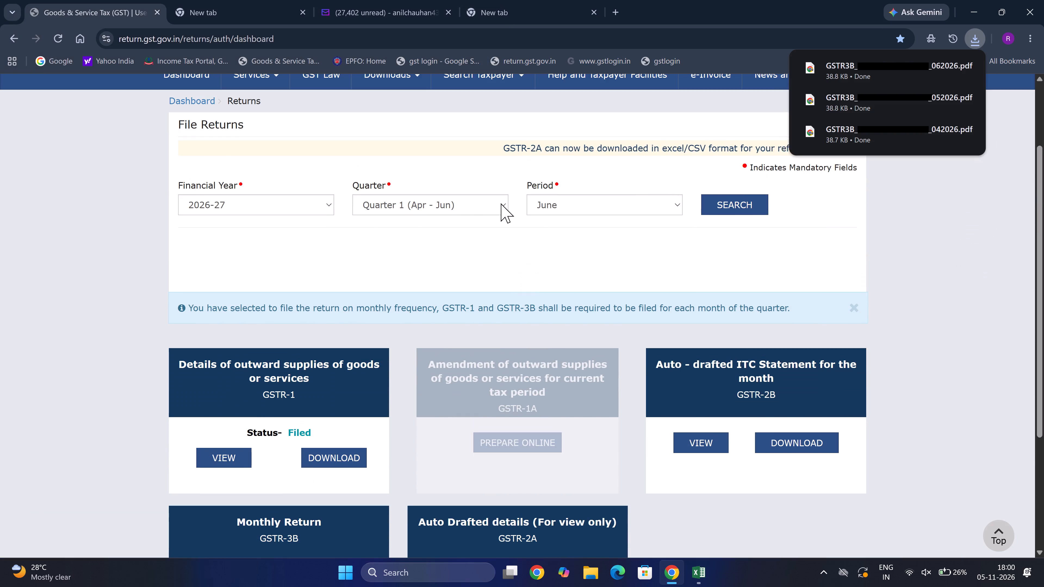
left_click(497, 203)
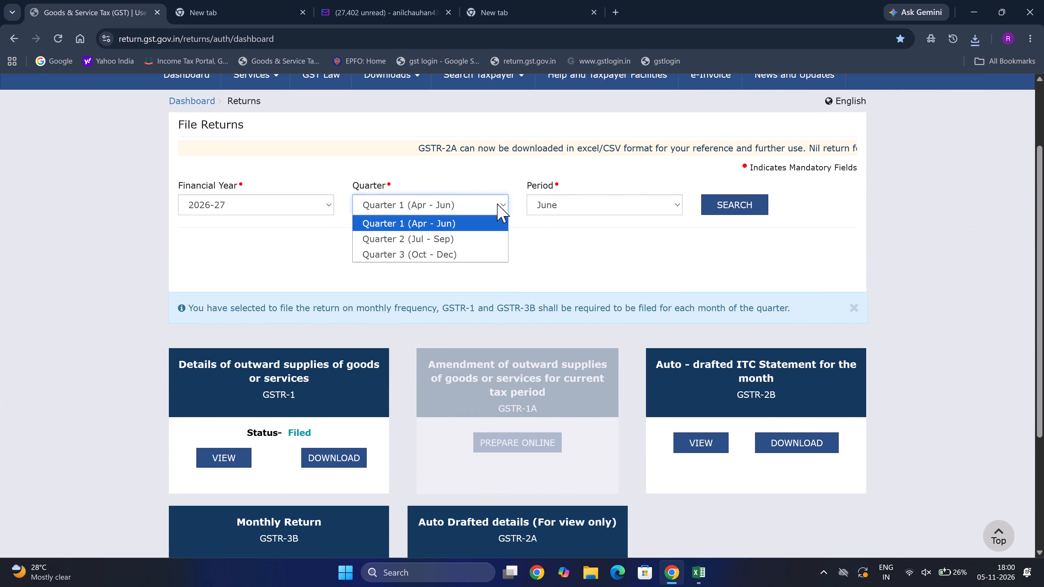
left_click(465, 234)
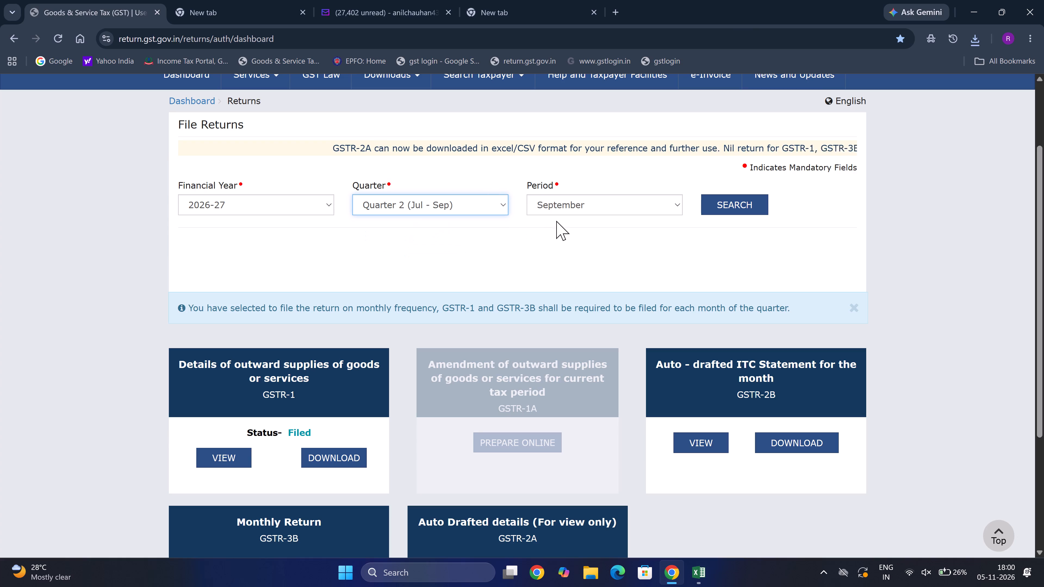
left_click(579, 212)
left_click(565, 225)
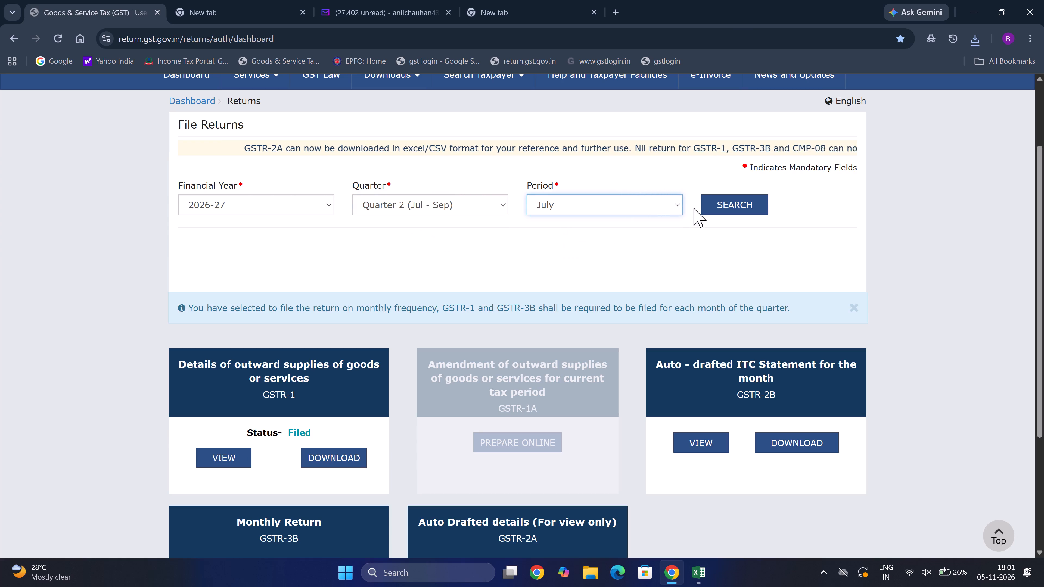
left_click(721, 201)
scroll(604, 338, "down", 4)
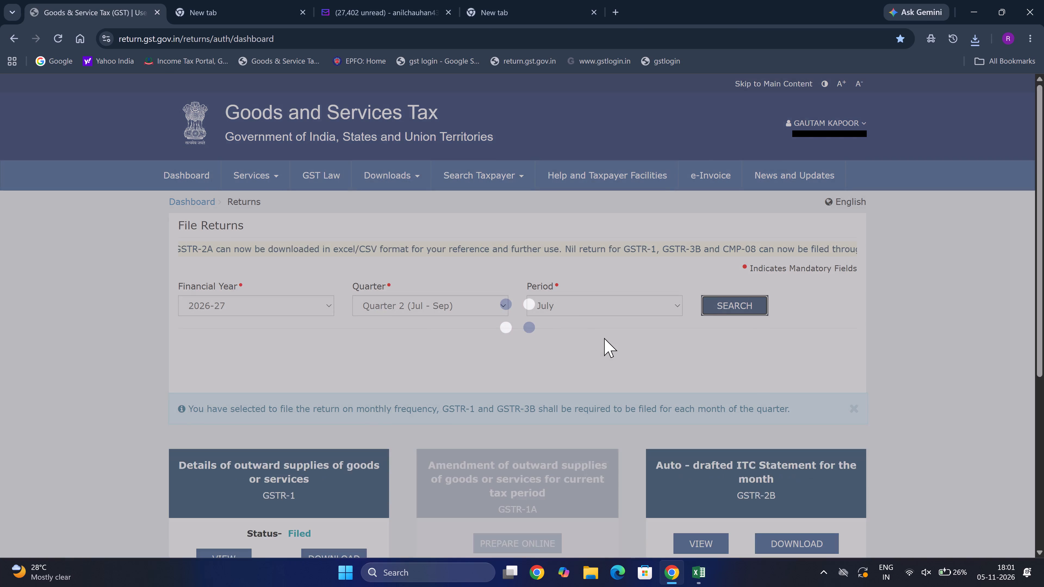
scroll(351, 471, "down", 1)
left_click(344, 504)
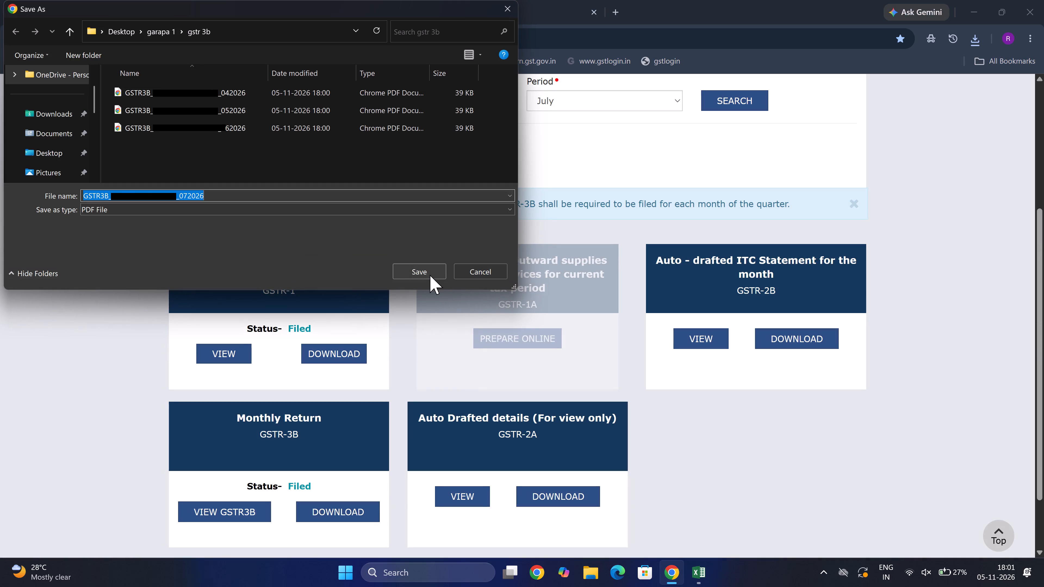
left_click(430, 275)
Search the returns for August 2026-27 and save that month's GSTR-3B PDF in the gstr 3b folder.
left_click(606, 96)
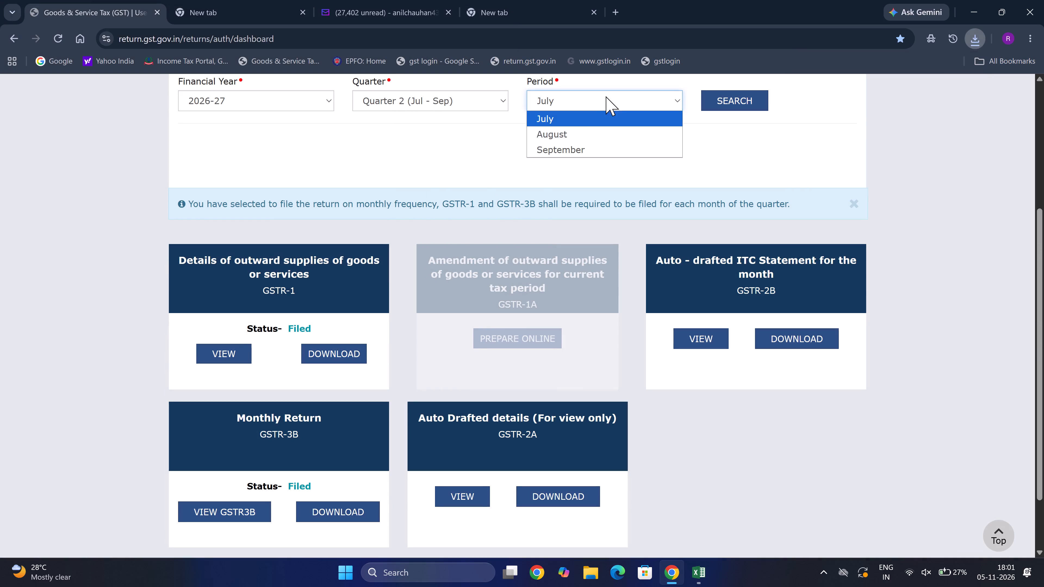
left_click(582, 132)
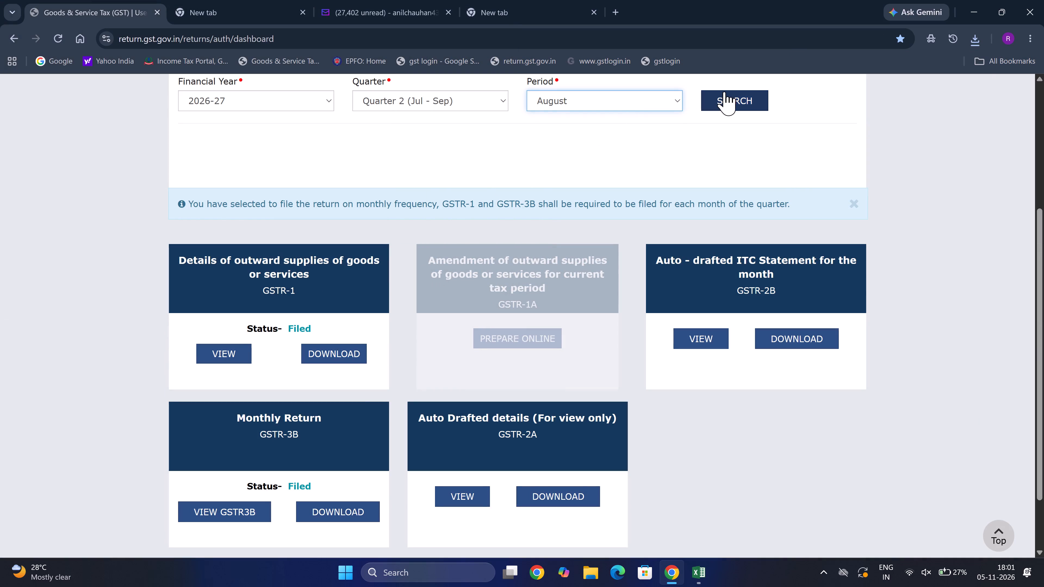
left_click(724, 92)
scroll(724, 92, "down", 5)
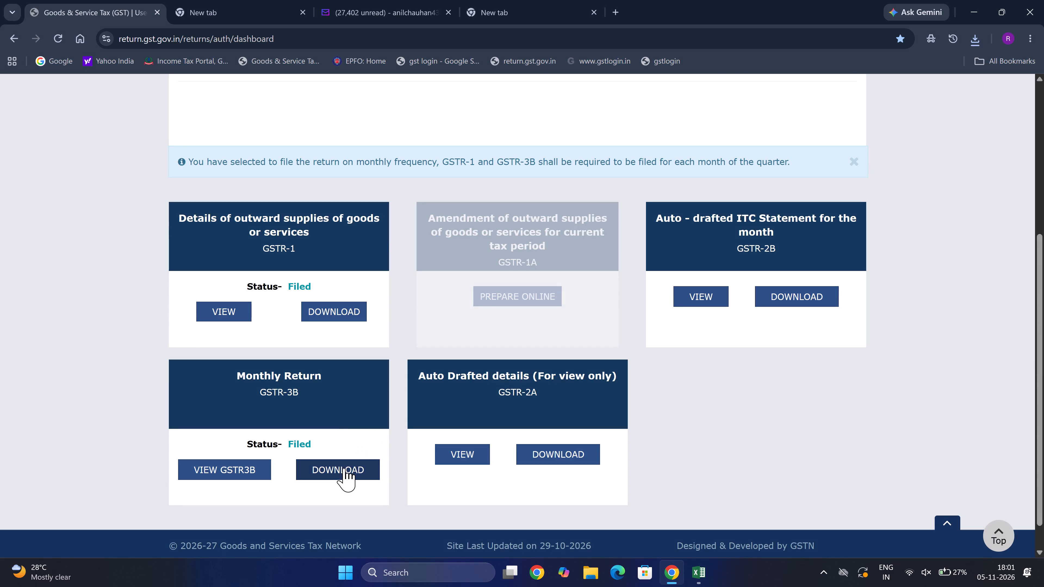
left_click(344, 468)
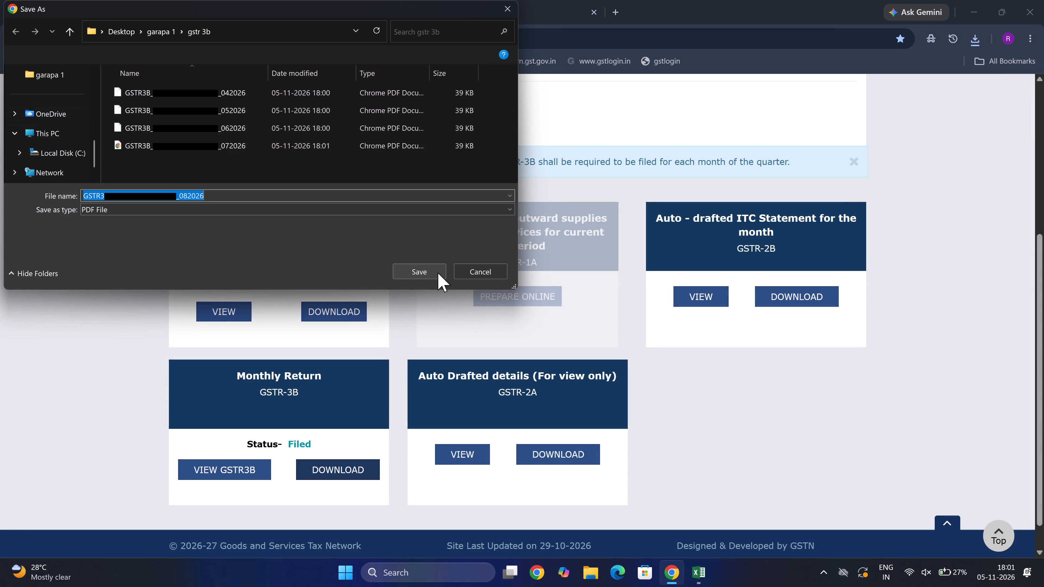
left_click(438, 272)
Search the returns for September 2026-27 and save that month's GSTR-3B PDF in the gstr 3b folder.
scroll(560, 187, "up", 2)
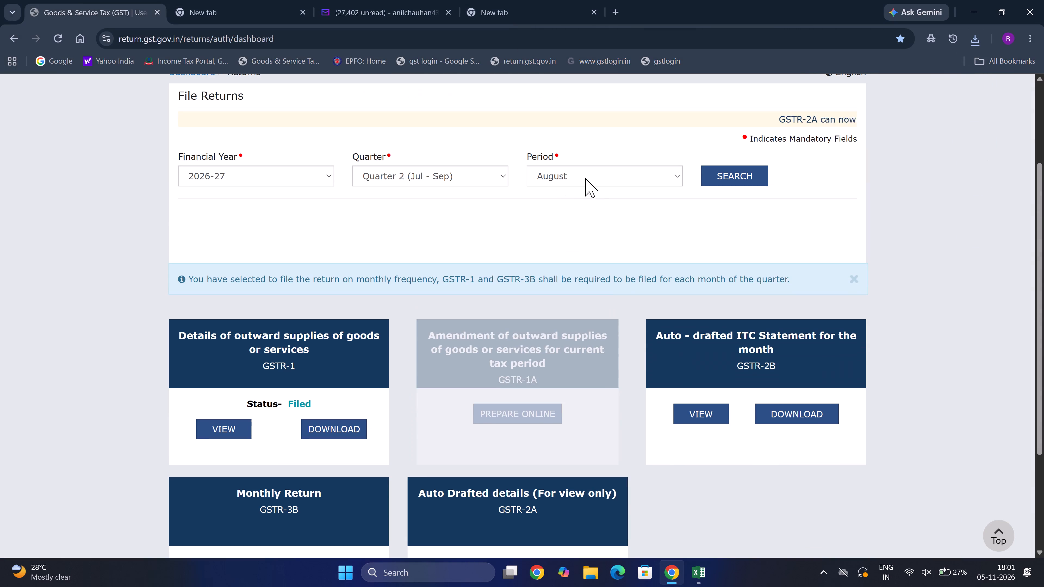
left_click(595, 178)
left_click(575, 229)
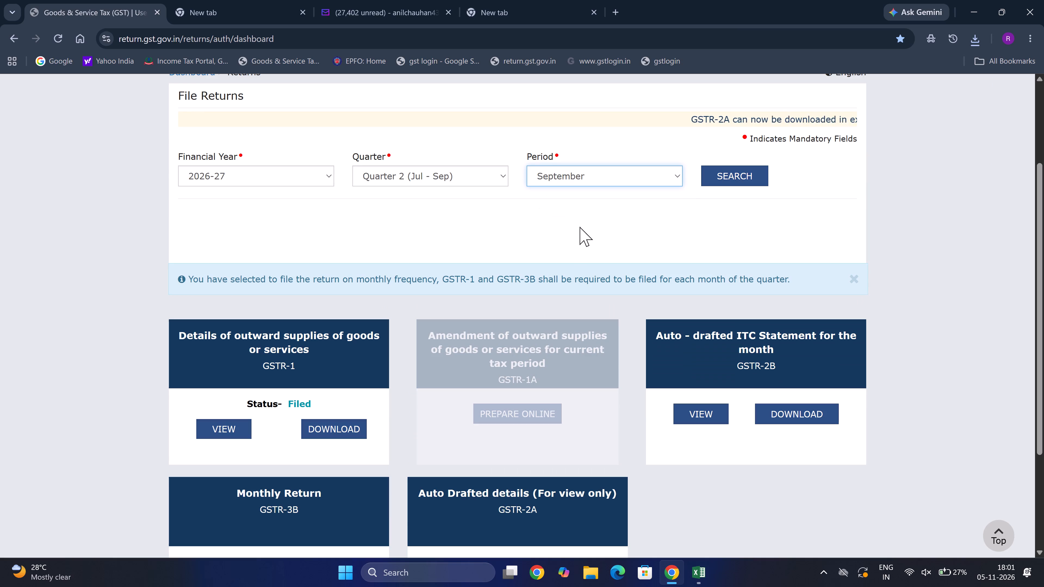
left_click(731, 179)
scroll(731, 179, "down", 4)
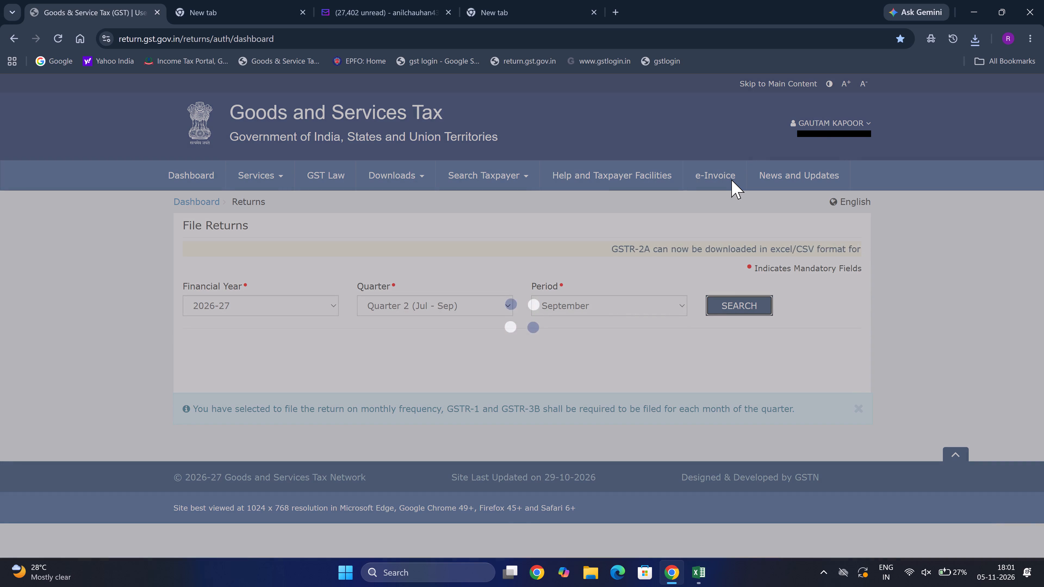
scroll(655, 311, "down", 3)
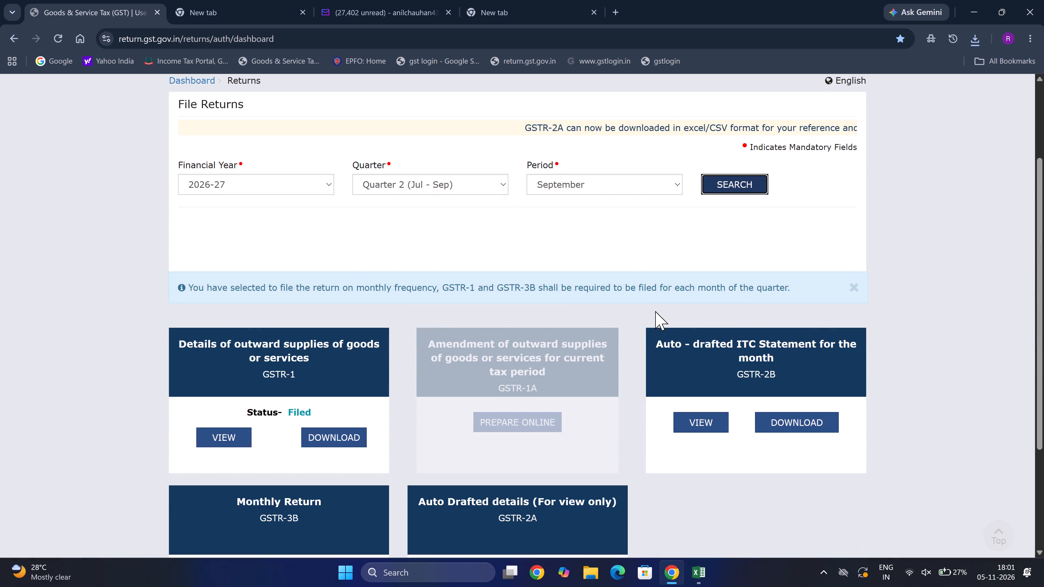
scroll(655, 311, "down", 2)
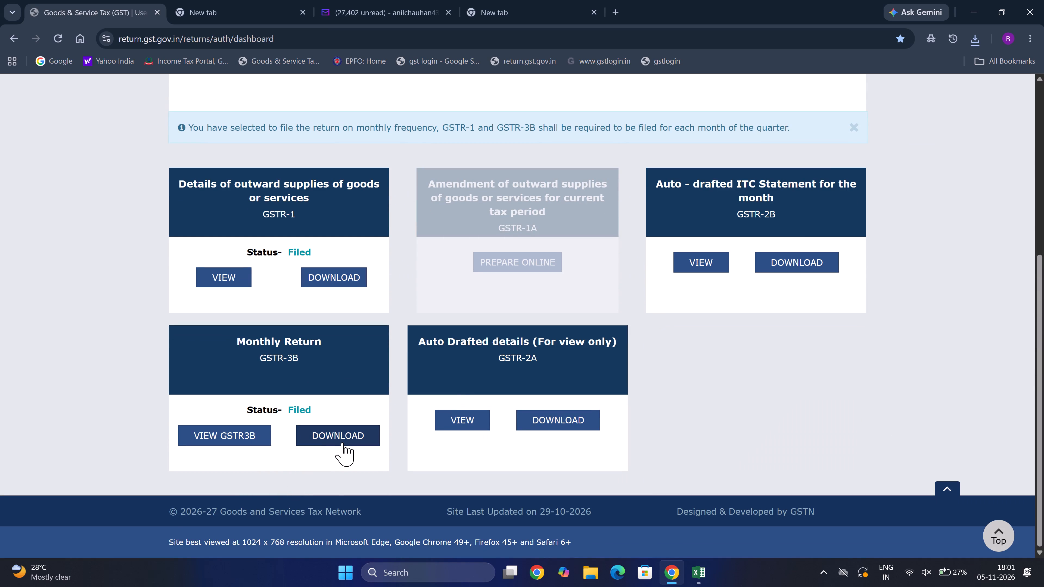
left_click(342, 442)
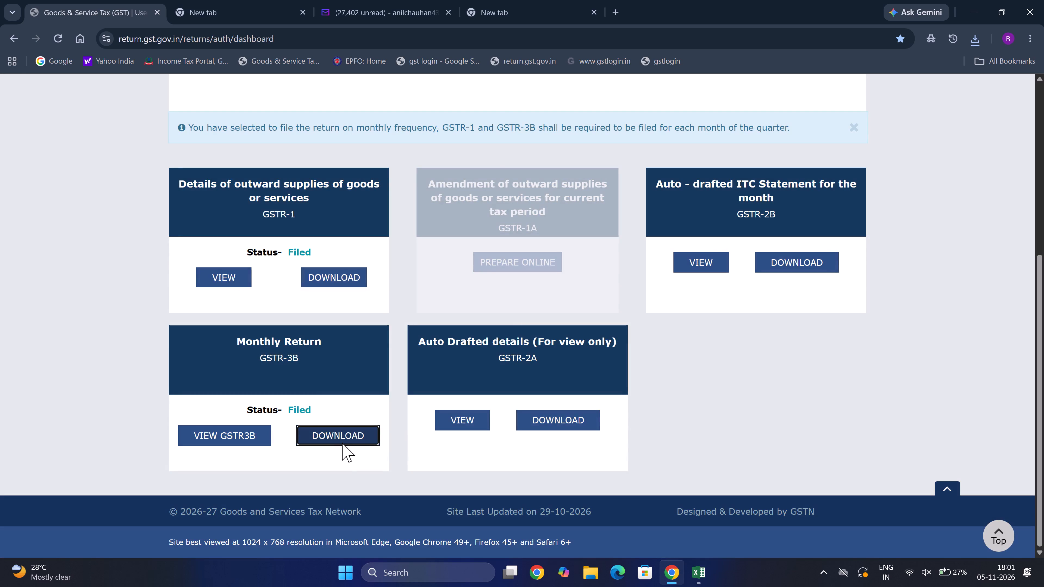
left_click(419, 271)
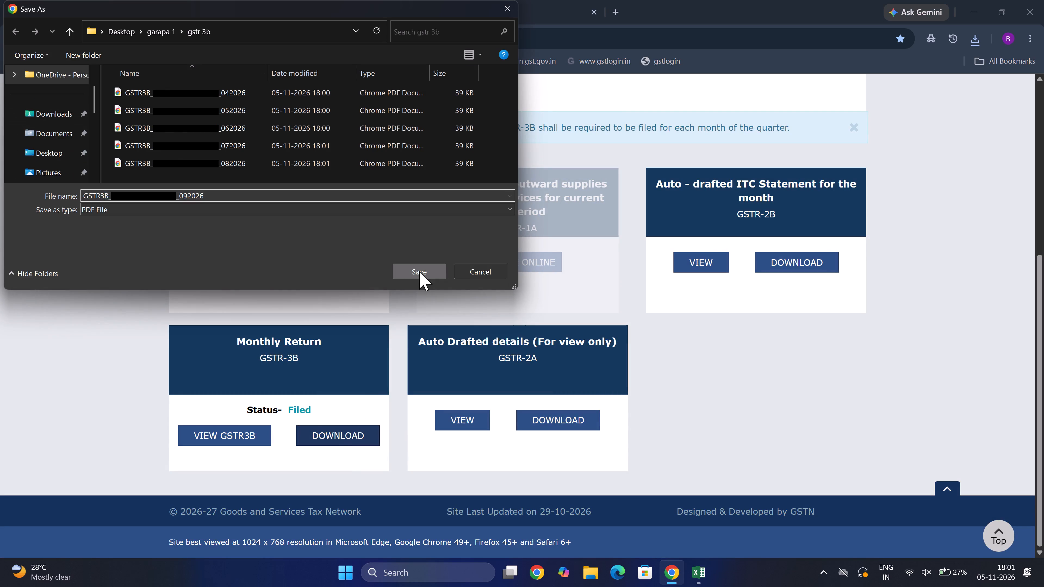
scroll(419, 271, "up", 4)
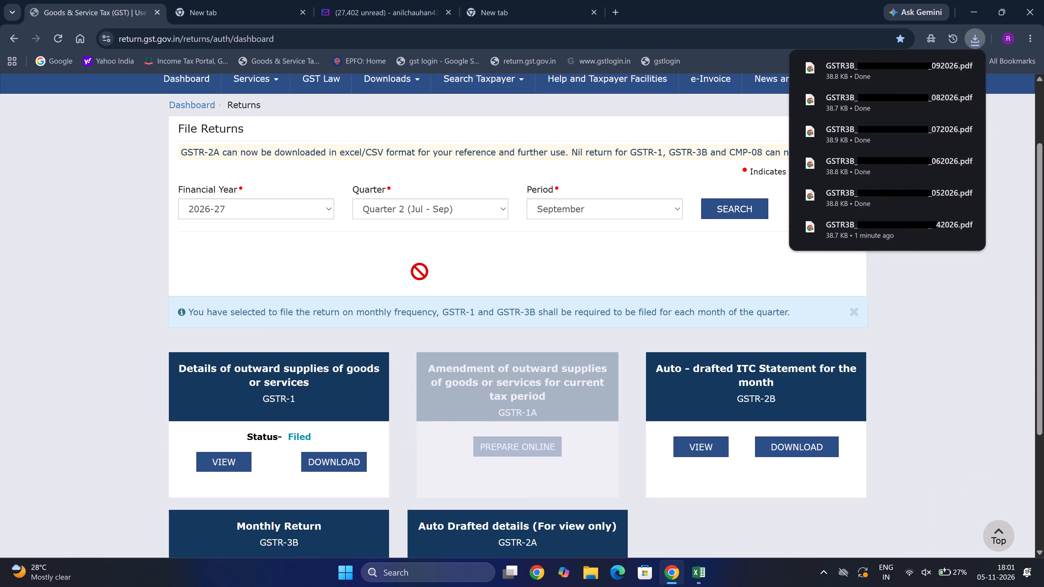
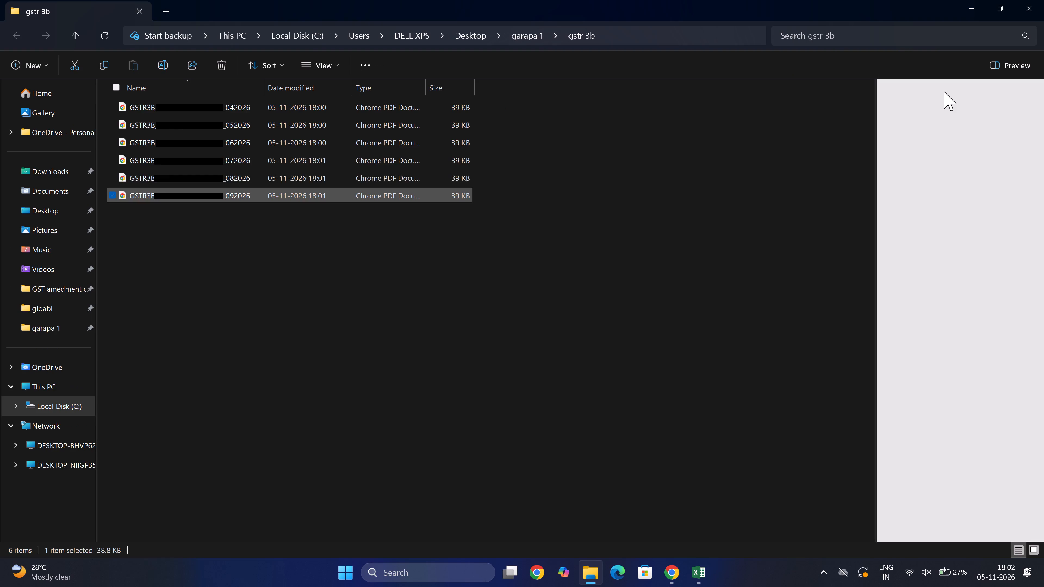
Select all six GSTR-3B PDFs, 042026 through 092026, in the gstr 3b folder and move them over to the Chrome window.
key("shift+Up")
key("shift+Up")
key("shift+Up")
key("shift+Up")
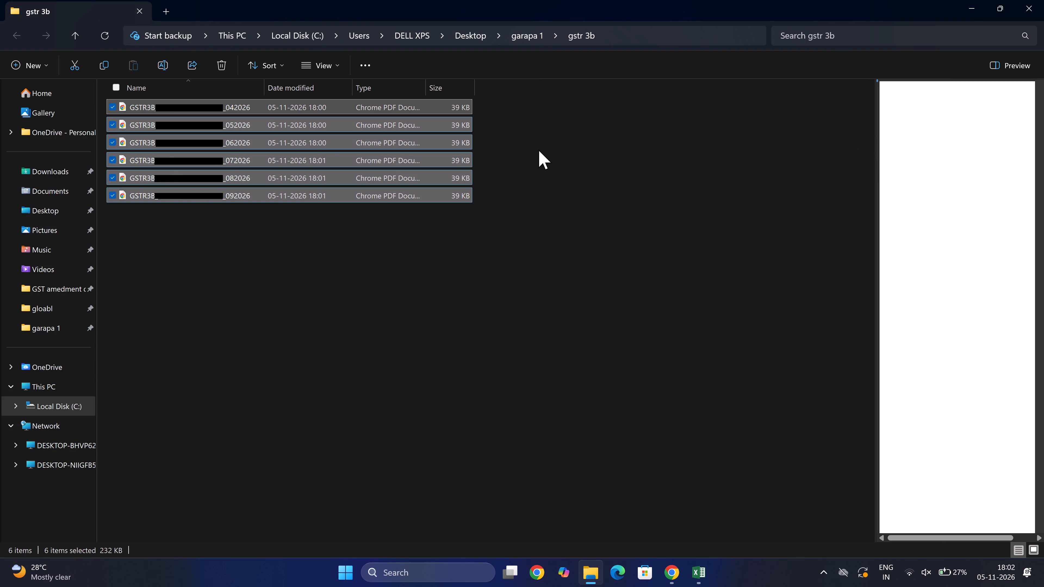
left_click_drag(313, 139, 505, 308)
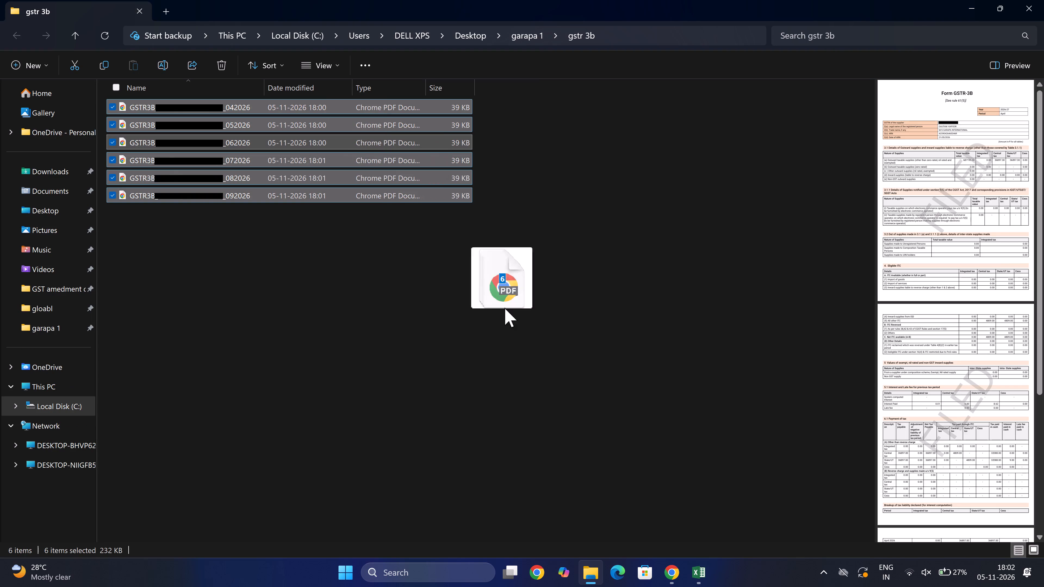
left_click_drag(505, 308, 664, 567)
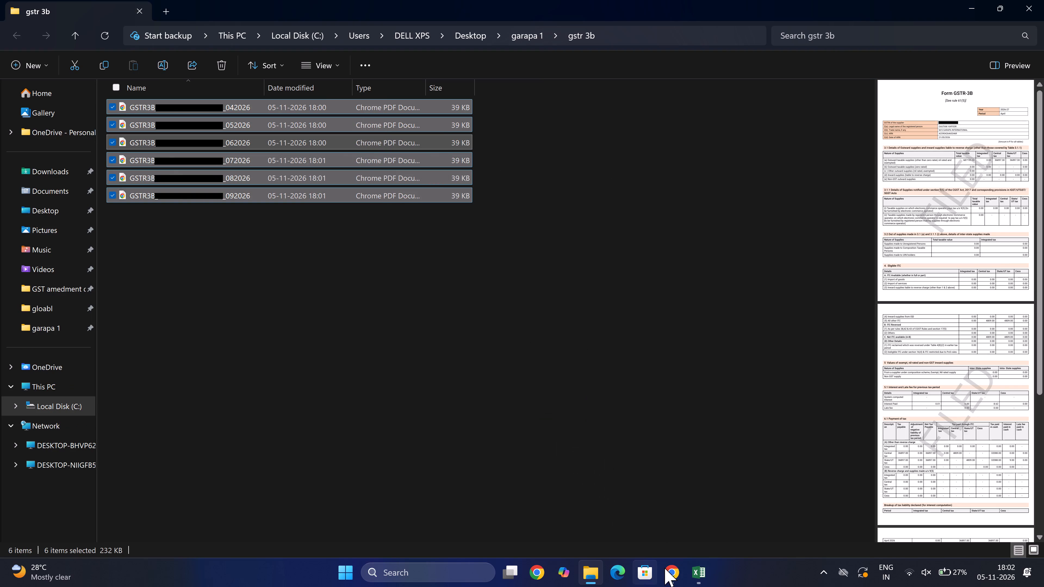
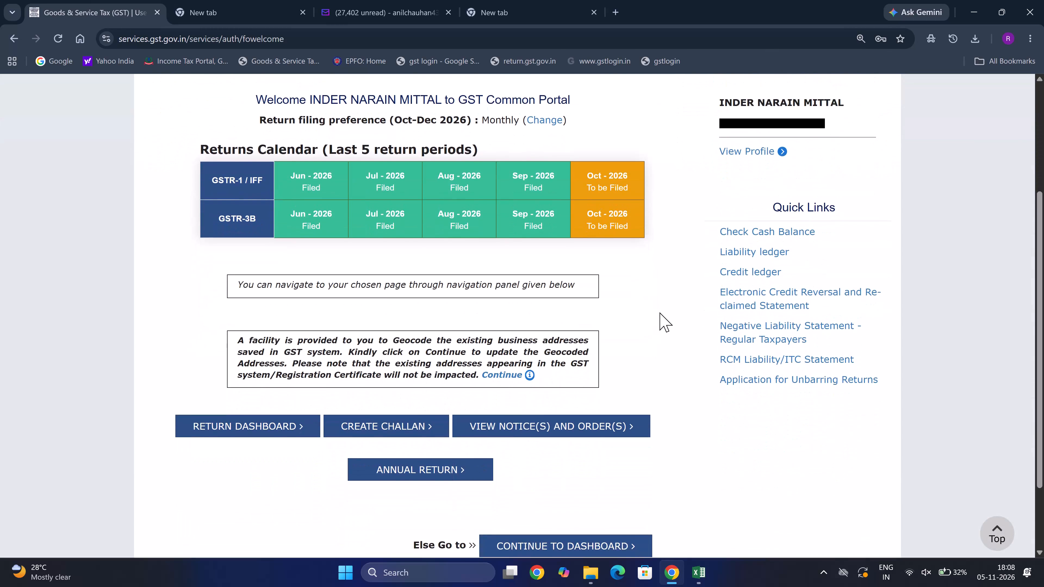
Find the returns for October, Quarter 3, 2026-27 in the return dashboard and open the GSTR-1 for M/S Shri Ram Printers.
scroll(660, 312, "down", 2)
left_click(263, 360)
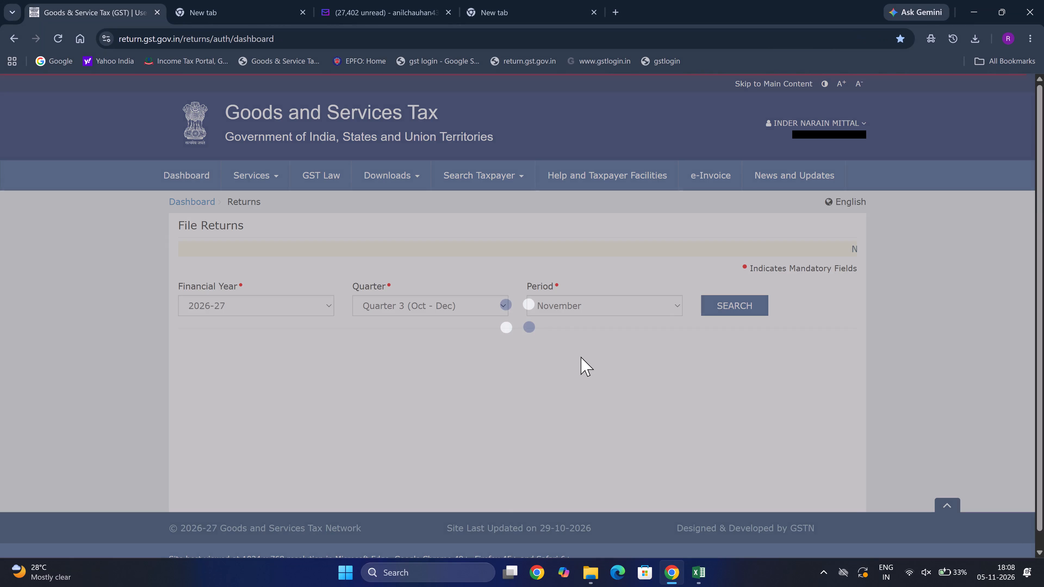
left_click(563, 304)
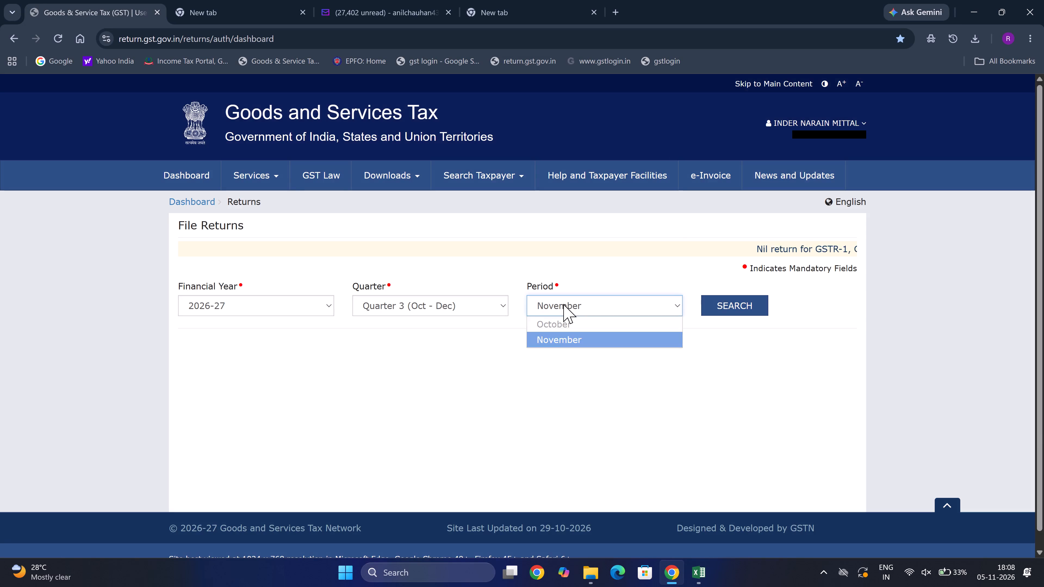
left_click(558, 318)
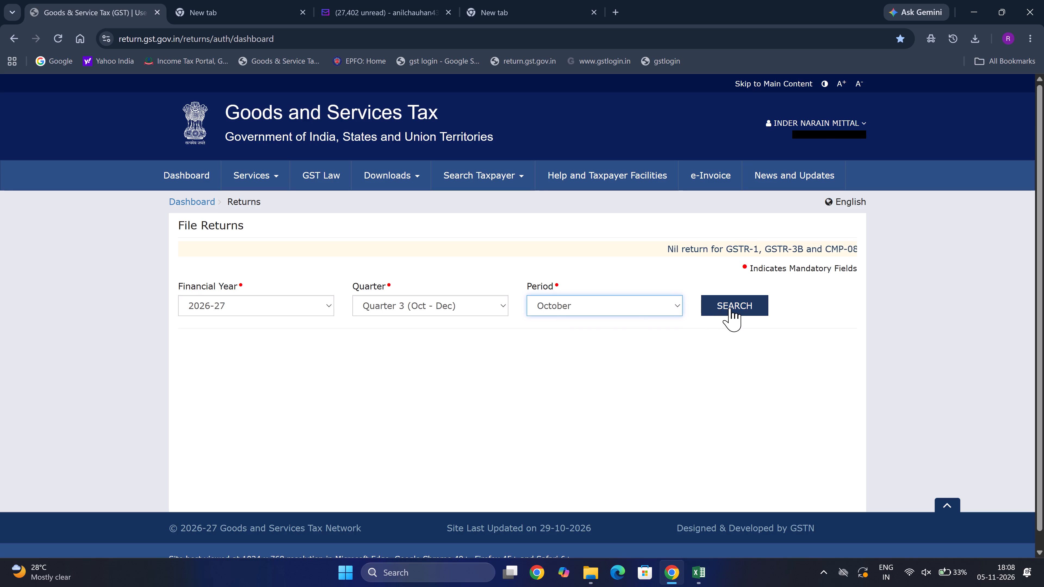
left_click(729, 308)
scroll(729, 308, "down", 5)
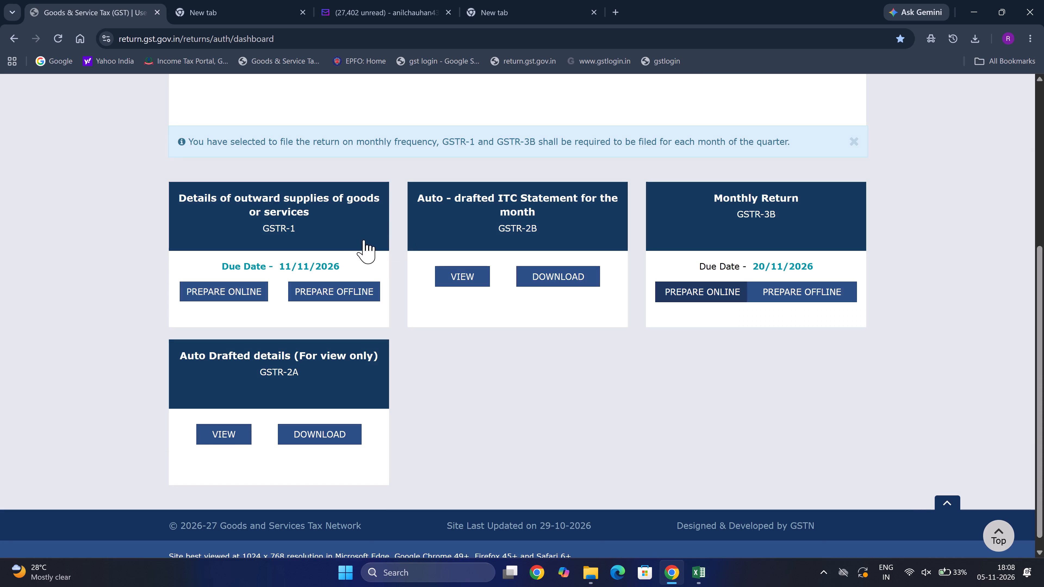
left_click(336, 234)
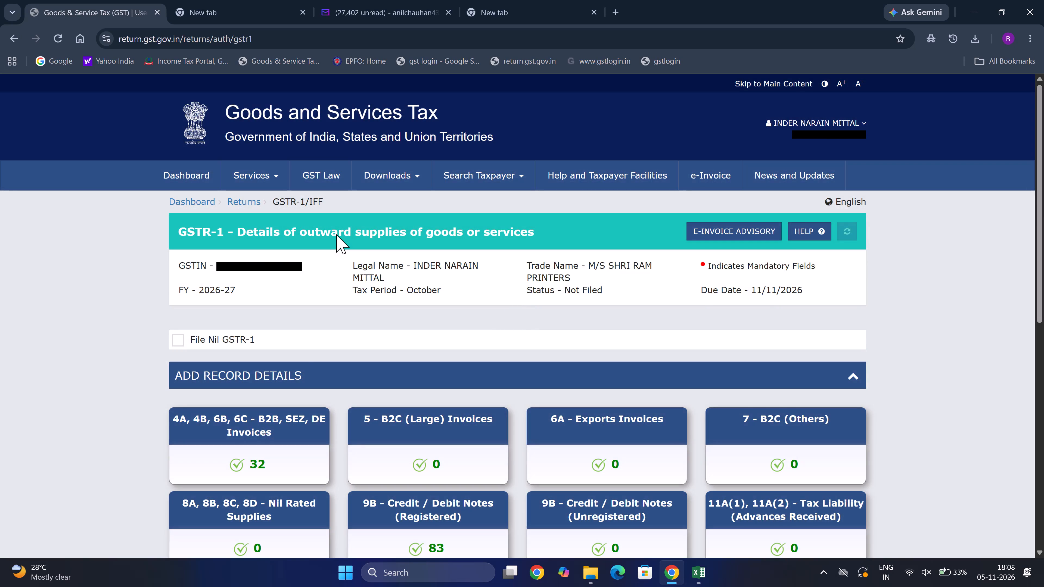
Review the record counts in every section of the October GSTR-1, from B2B invoices through Supplies U/s 9(5).
scroll(309, 349, "down", 2)
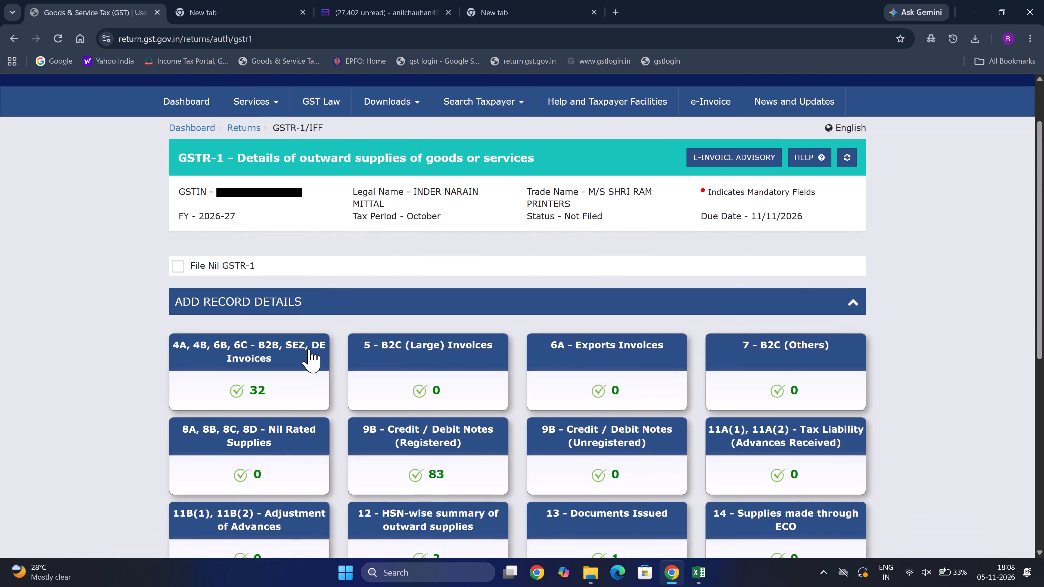
scroll(309, 349, "down", 1)
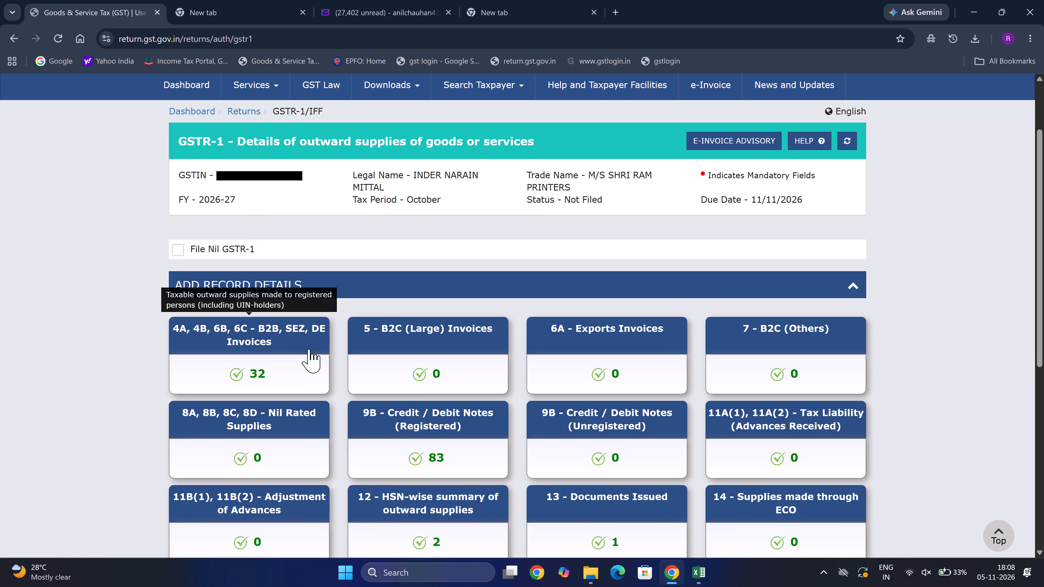
scroll(309, 349, "down", 1)
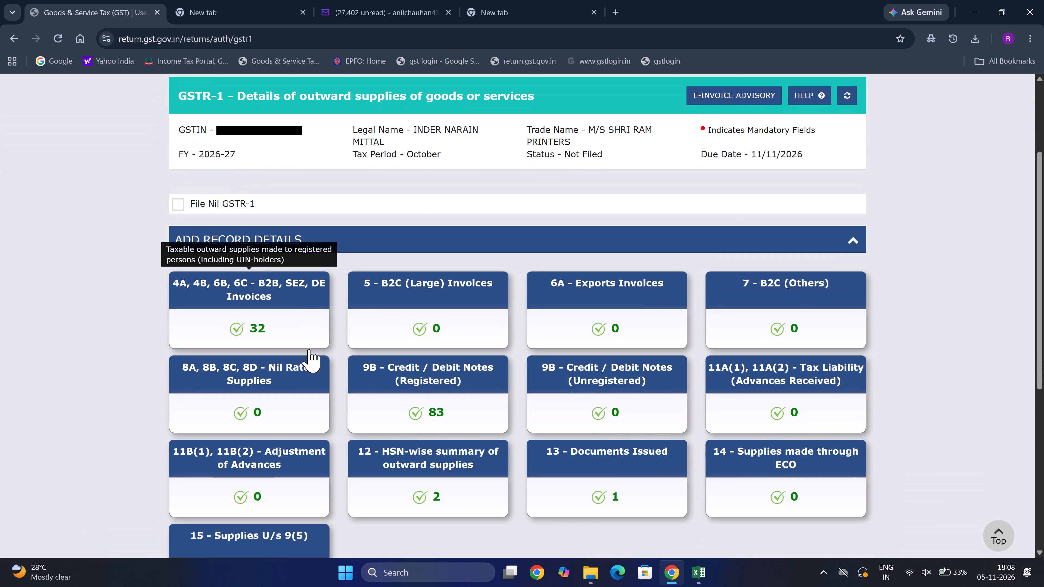
scroll(309, 349, "down", 1)
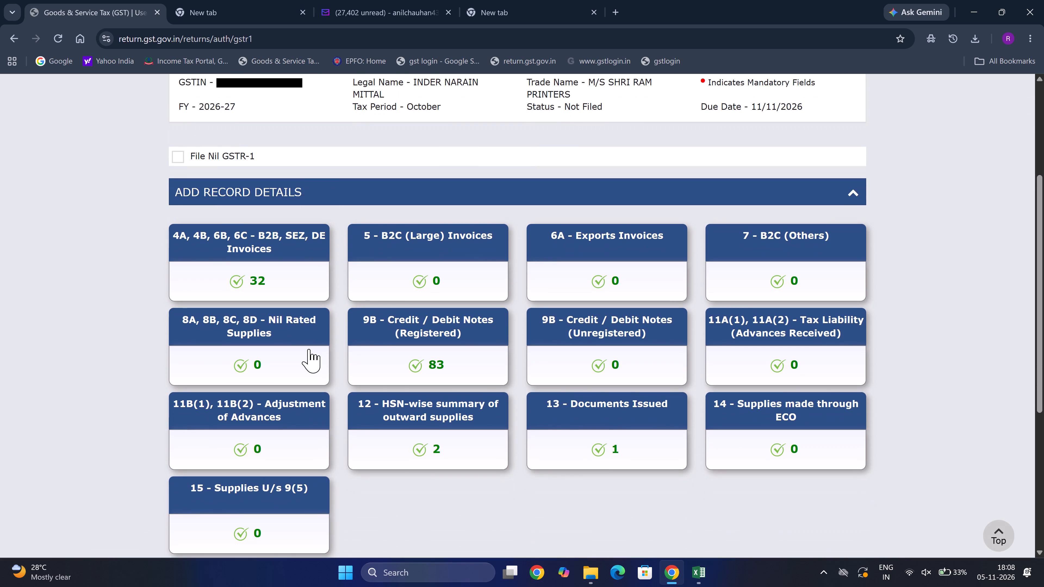
scroll(528, 428, "down", 3)
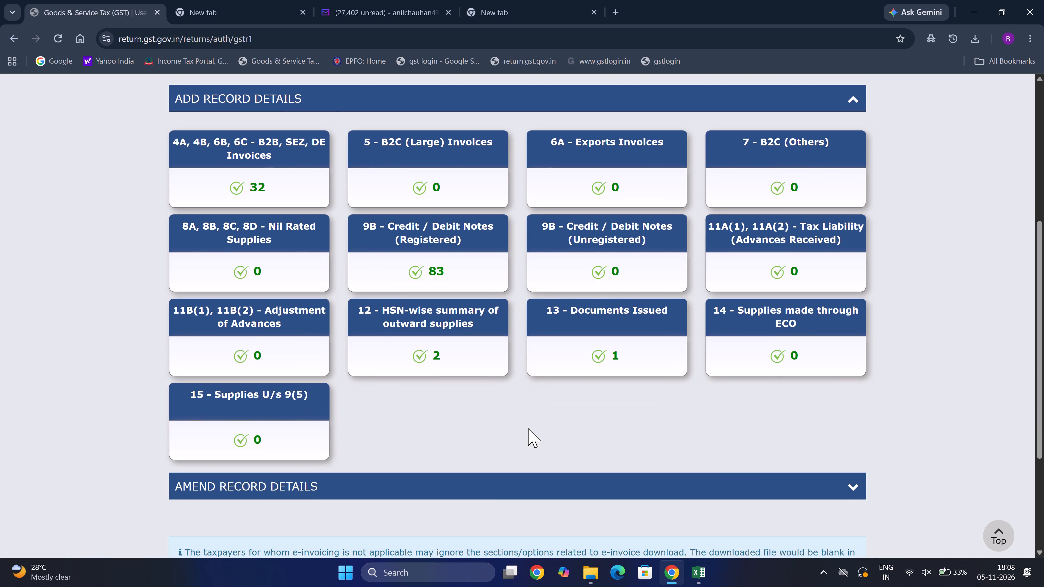
scroll(528, 428, "down", 3)
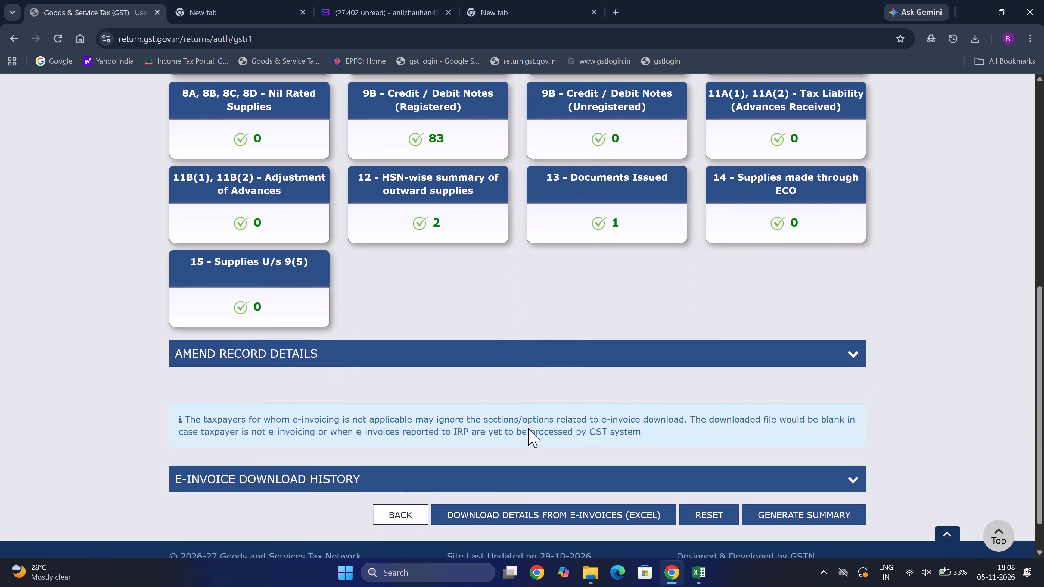
scroll(528, 428, "up", 1)
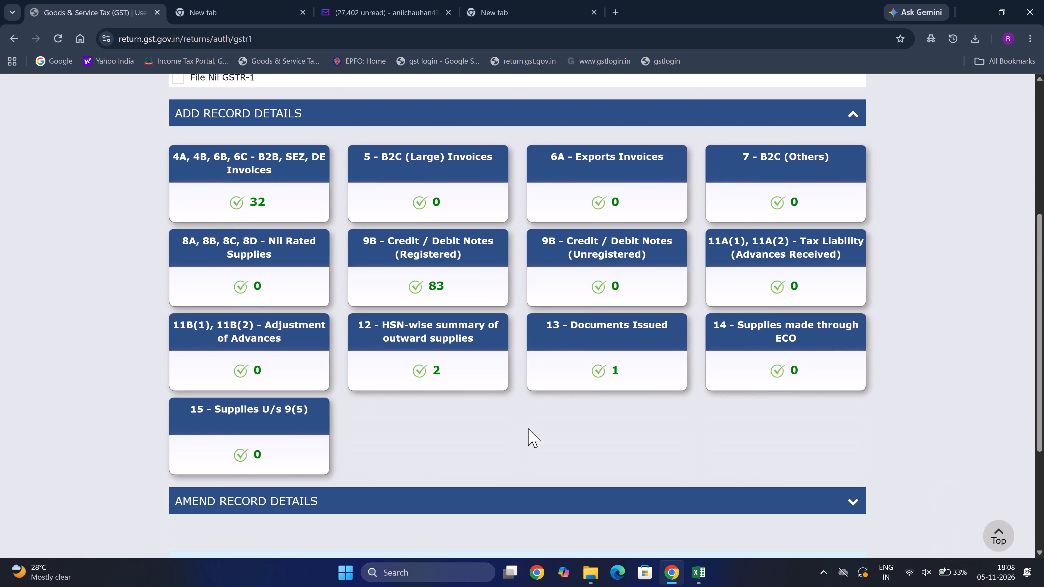
scroll(528, 428, "up", 3)
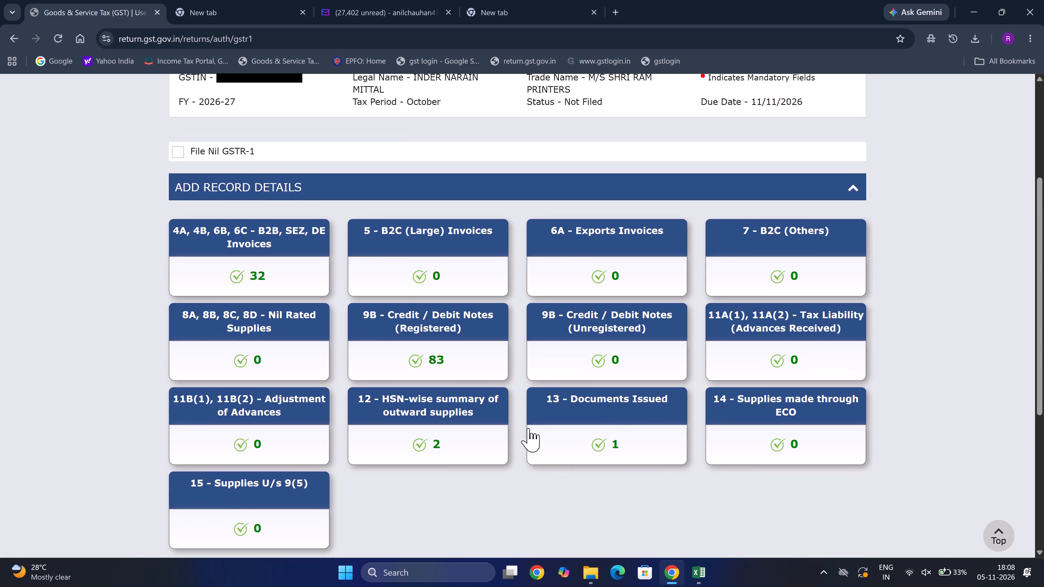
scroll(528, 428, "up", 2)
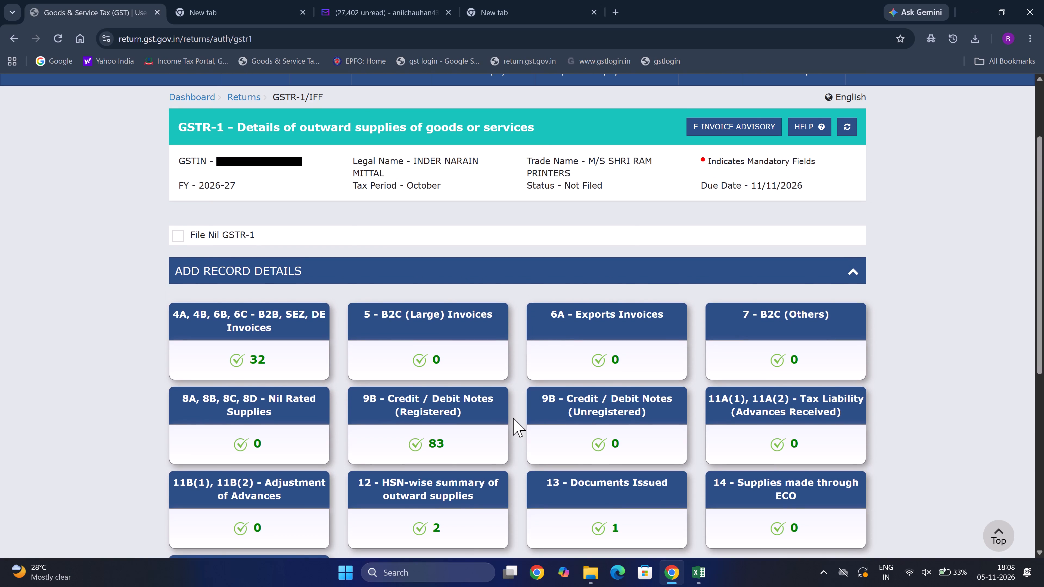
scroll(513, 417, "down", 6)
scroll(513, 417, "up", 1)
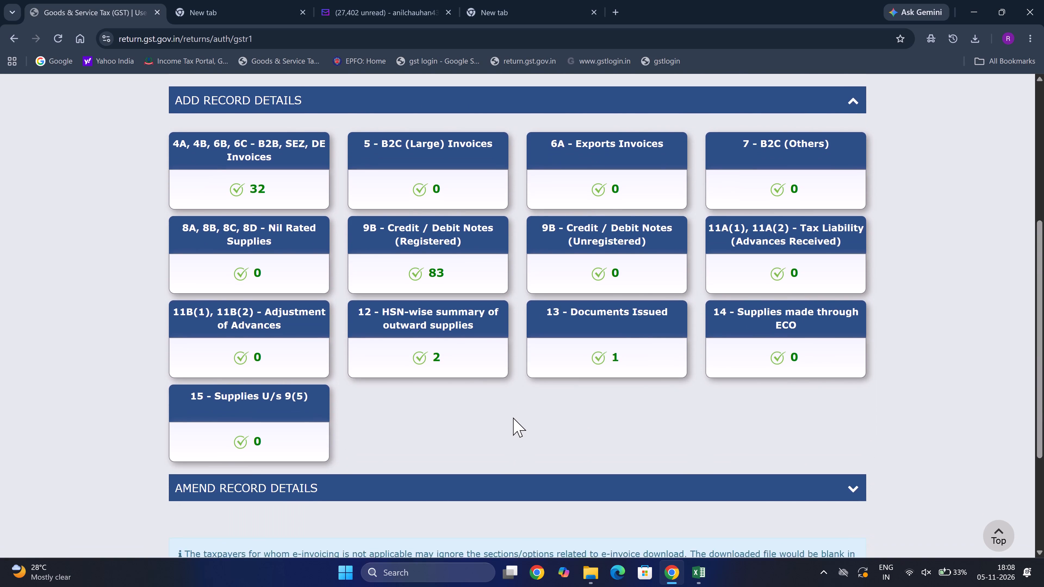
scroll(513, 417, "up", 2)
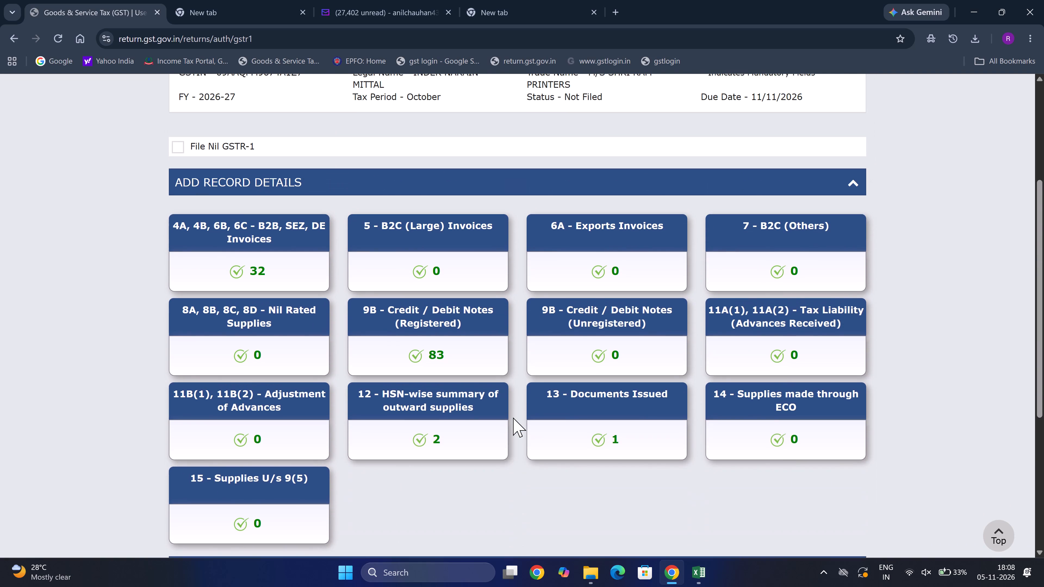
Open 9B - Credit / Debit Notes (Registered) and examine the recipient-wise record details.
left_click(448, 338)
scroll(448, 338, "down", 1)
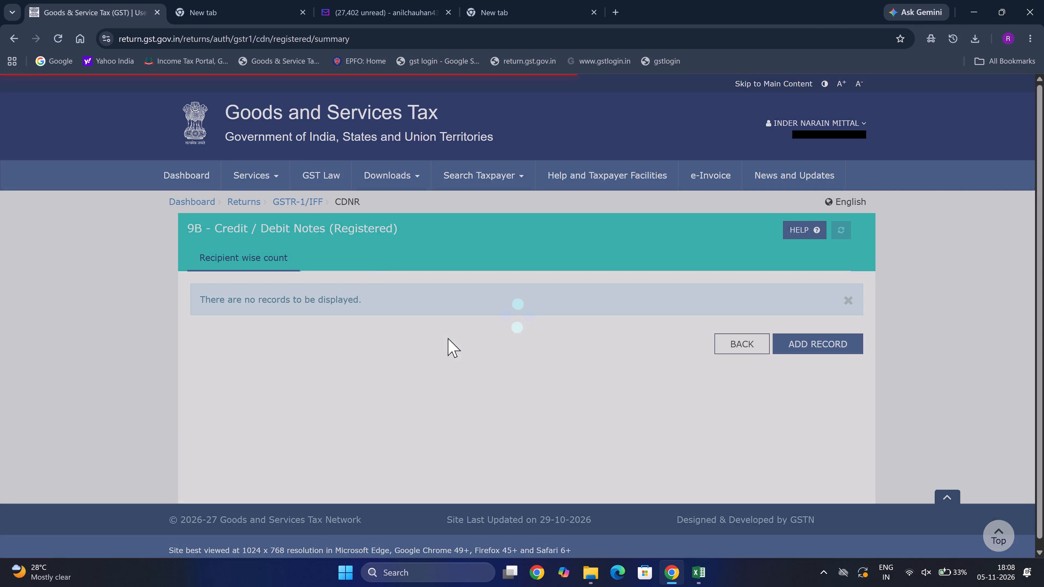
scroll(448, 338, "down", 1)
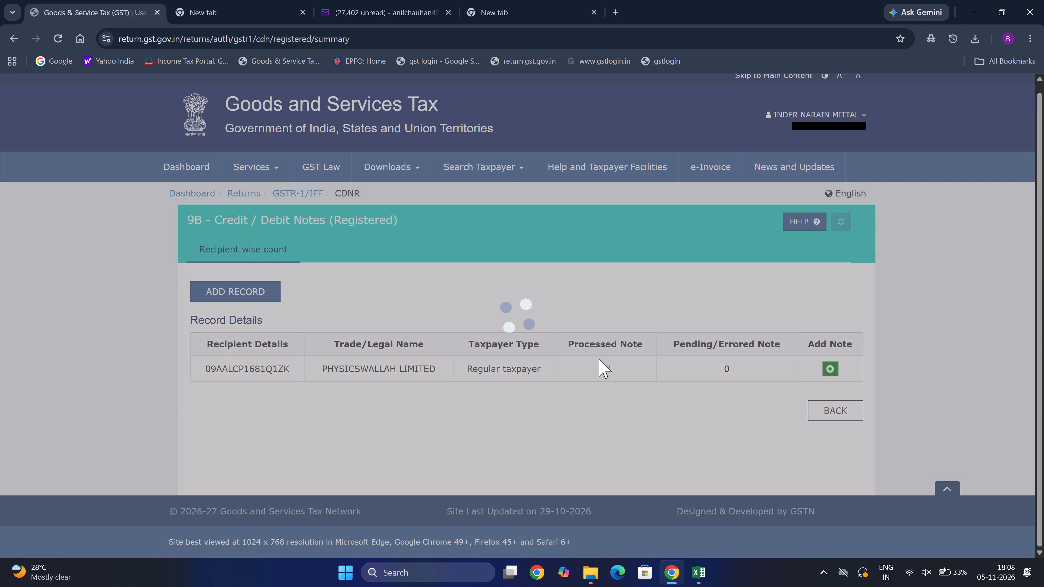